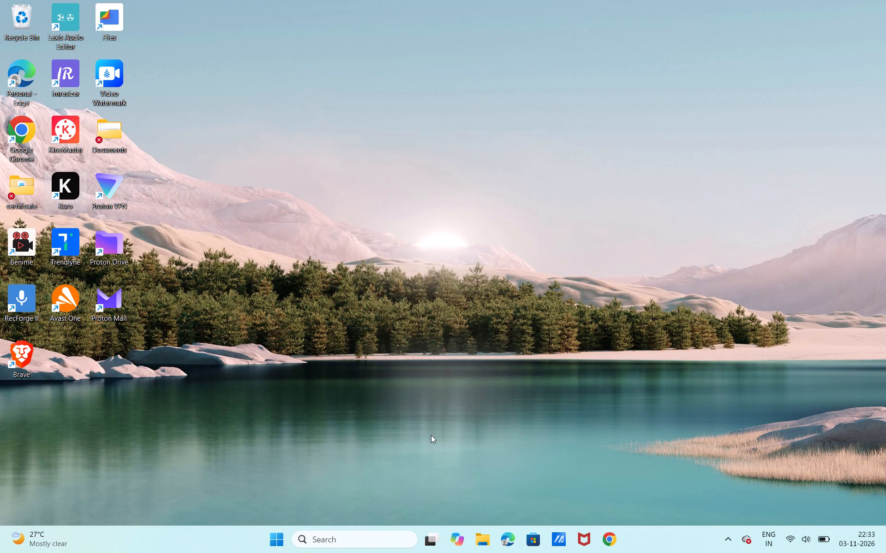
Launch Google Chrome and open it with the user profile that has the green K avatar.
left_click(618, 541)
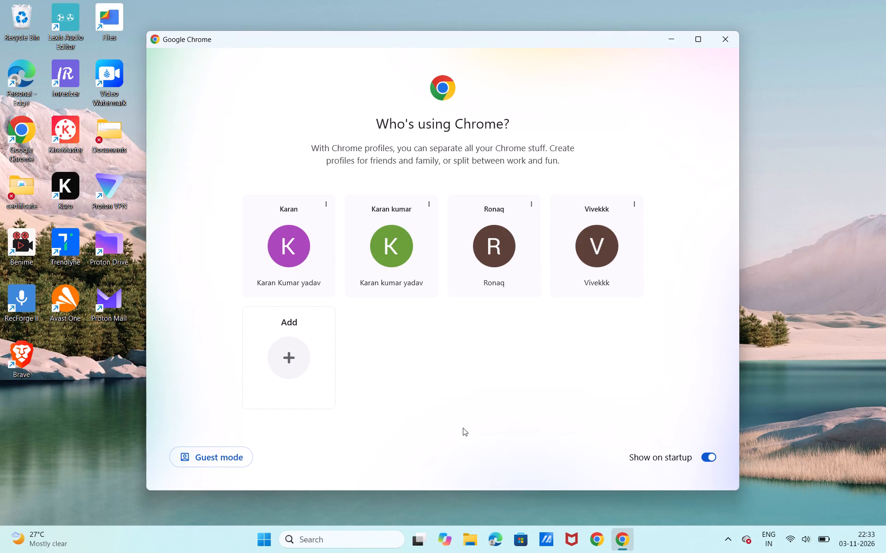
left_click(395, 246)
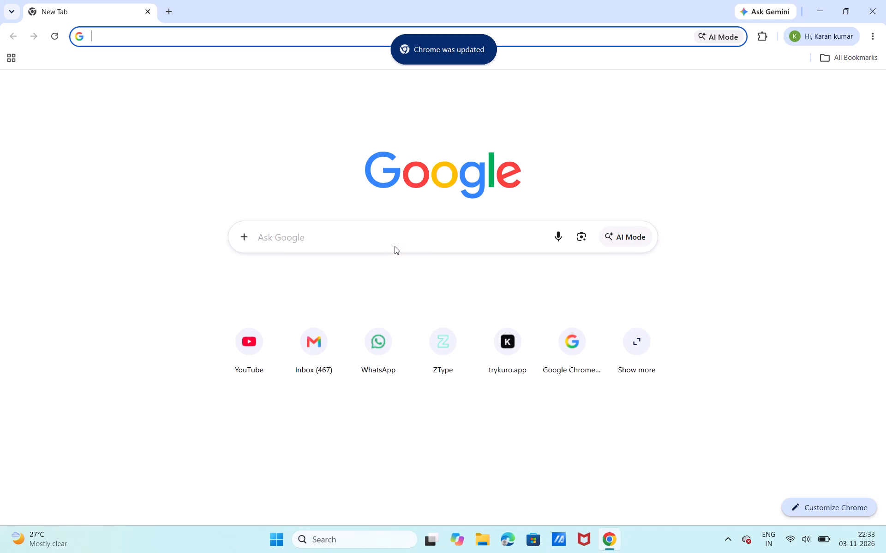
Search Google for "canva".
left_click(357, 238)
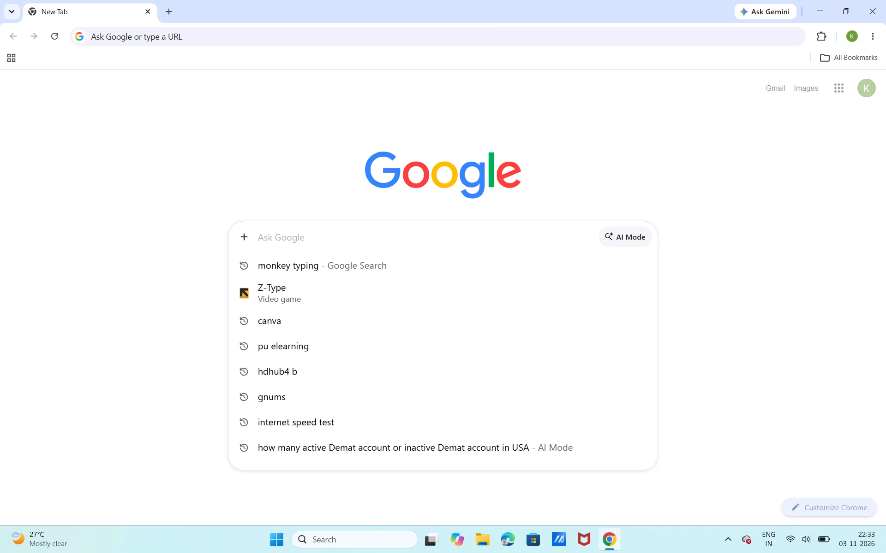
key("a")
key("BackSpace")
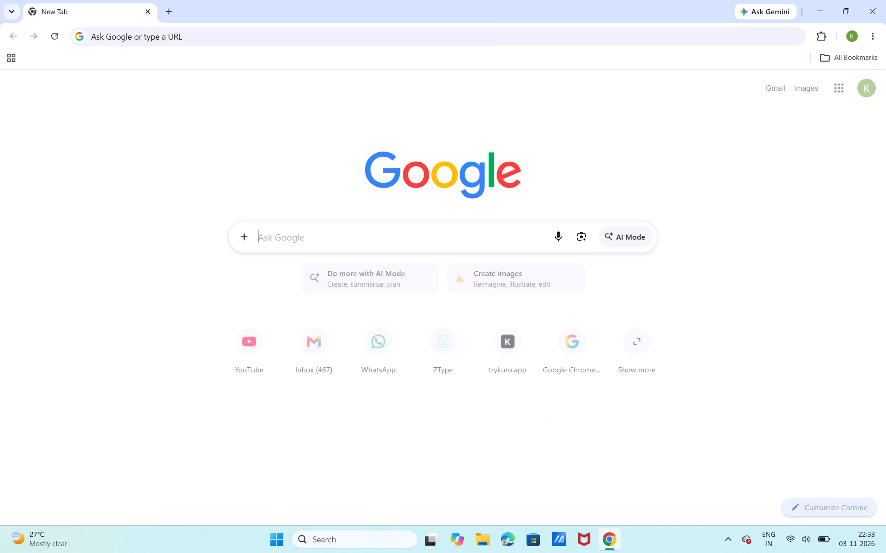
type("cna")
key("BackSpace")
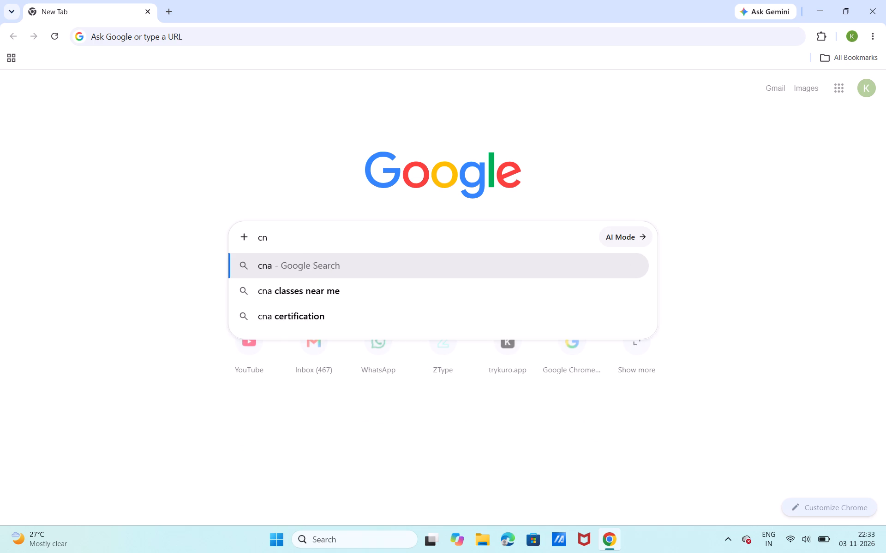
key("BackSpace")
key("a")
type("nva")
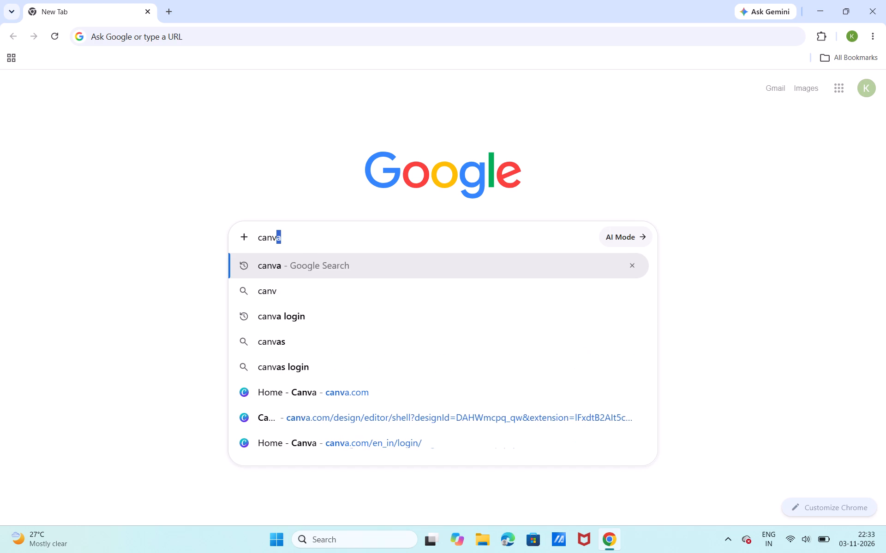
key("space")
key("Return")
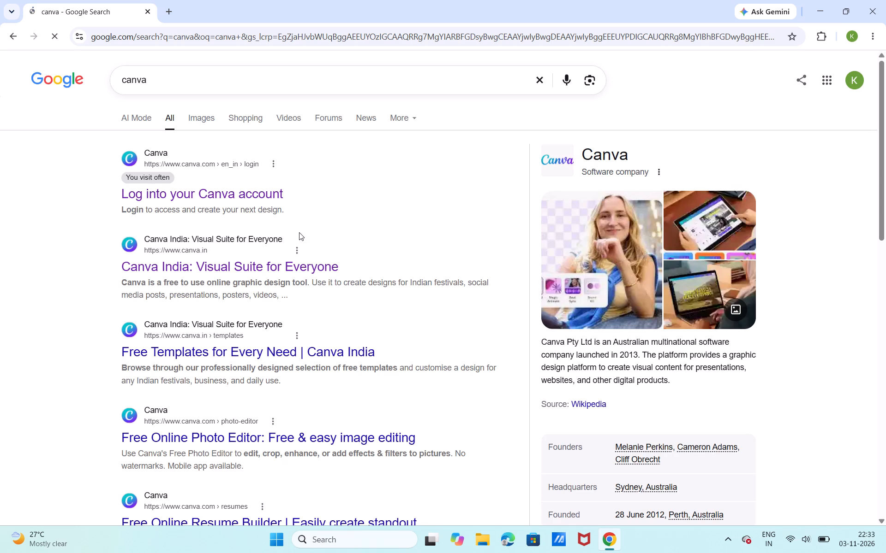
Open the "Log into your Canva account" search result to reach the Canva home page.
left_click(217, 188)
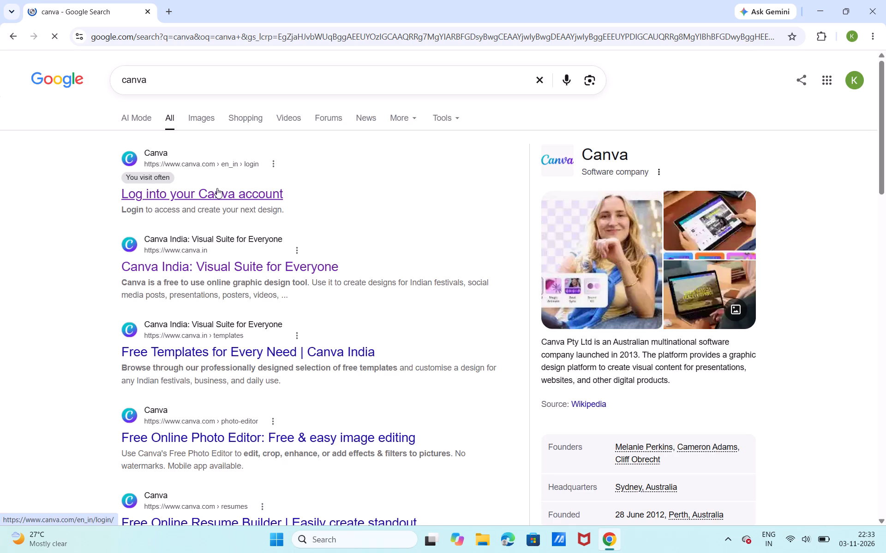
left_click(217, 188)
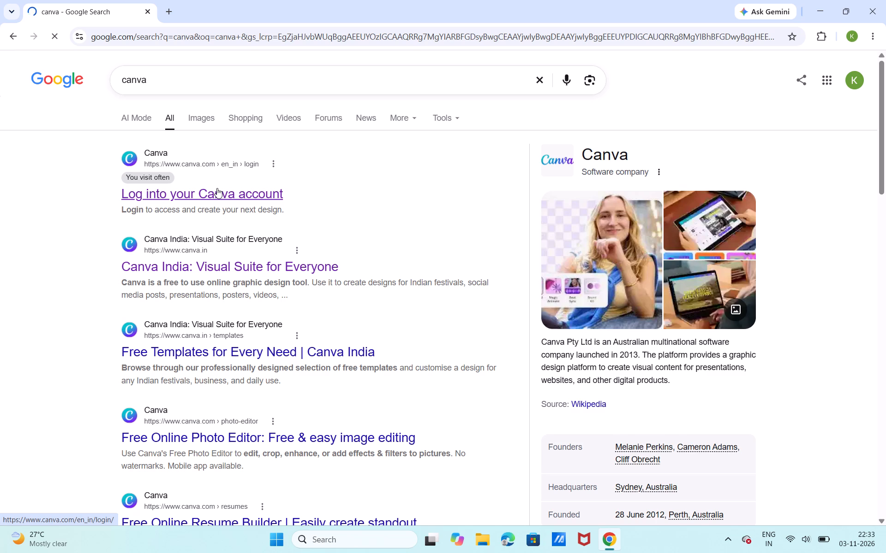
double_click(217, 188)
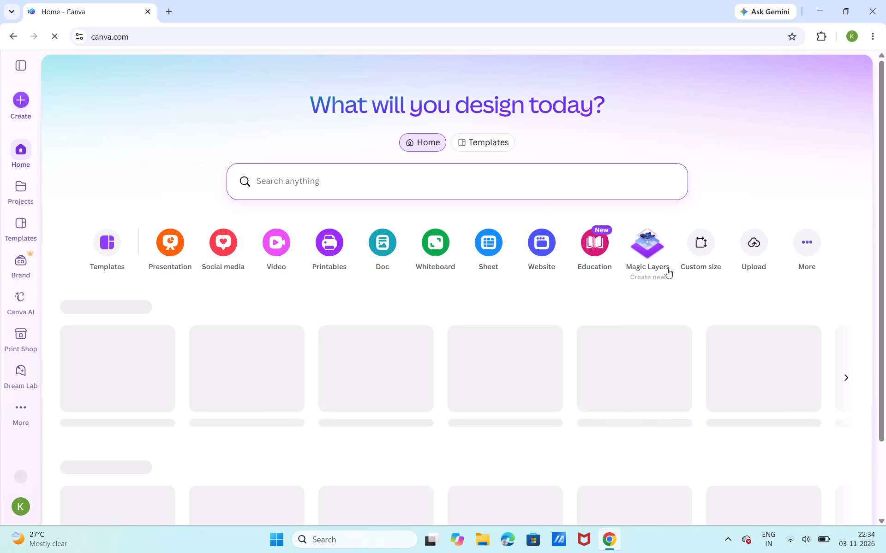
Activate the "Search anything" box on the Canva home page.
left_click(297, 179)
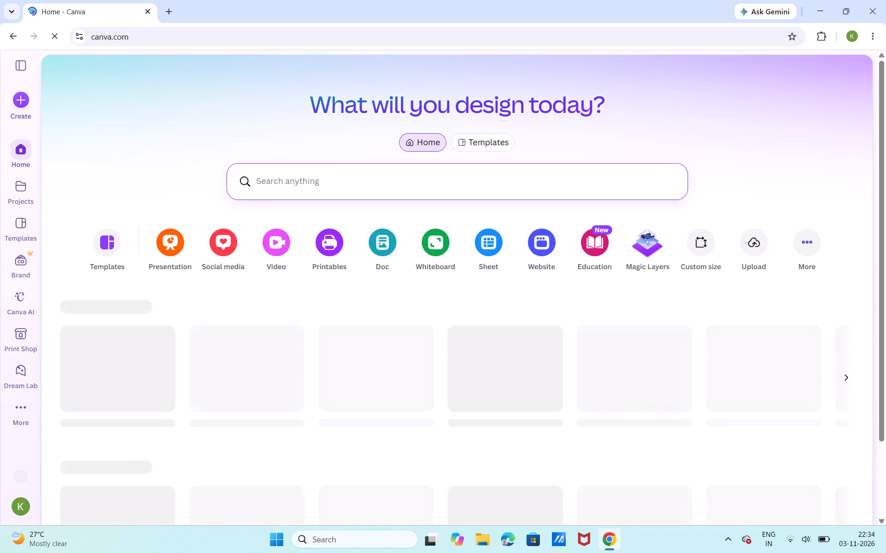
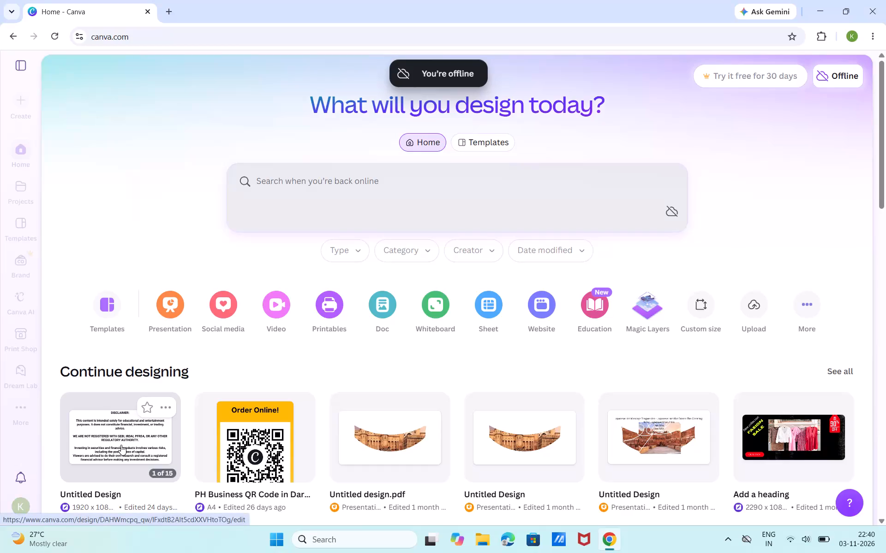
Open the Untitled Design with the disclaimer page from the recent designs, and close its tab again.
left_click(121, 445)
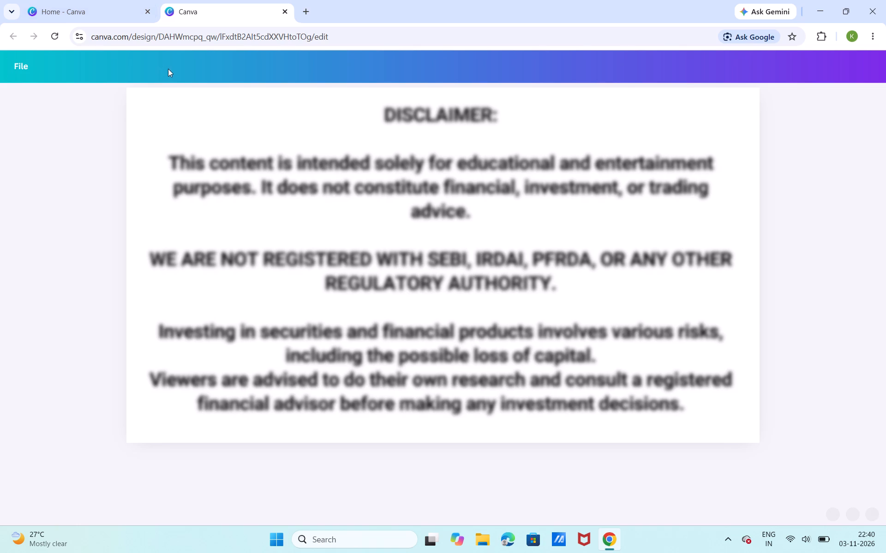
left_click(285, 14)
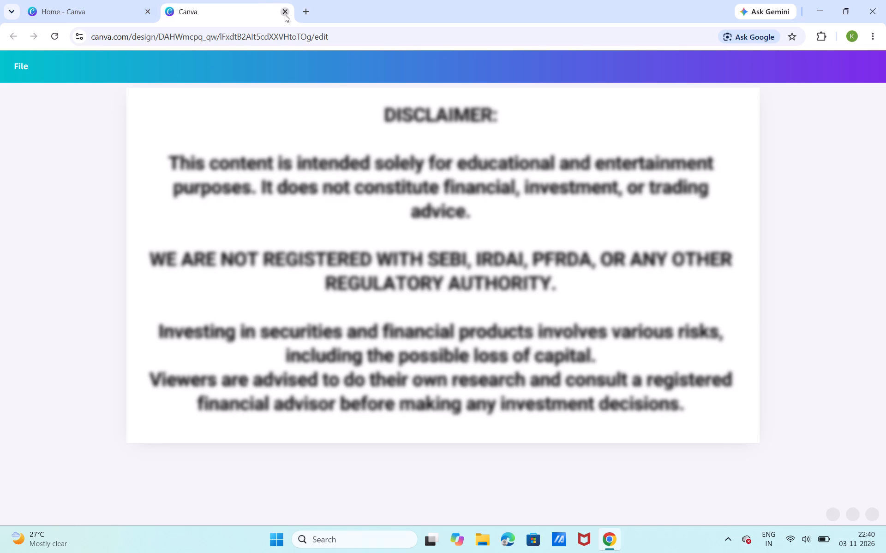
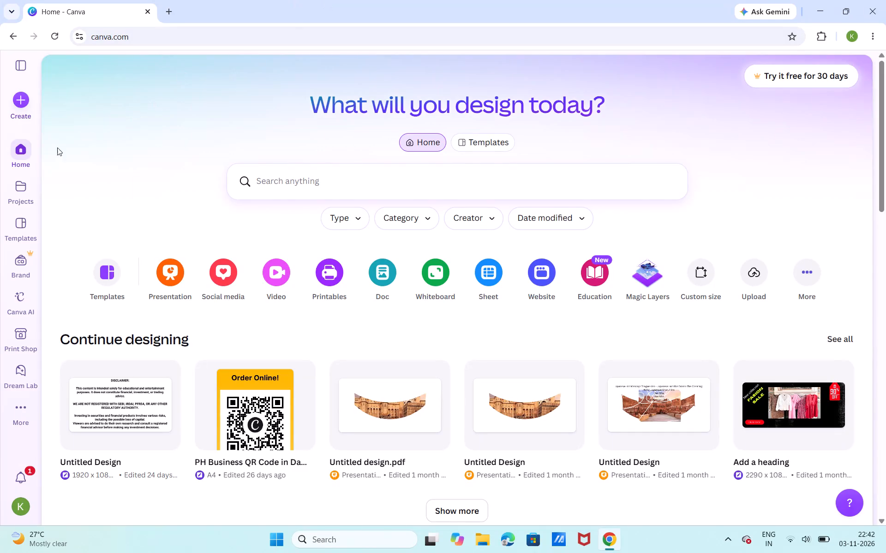
Create a new Landscape Video design of 1920 × 1080 px from the frequently used formats, and reload its editor page.
left_click(17, 96)
left_click(18, 92)
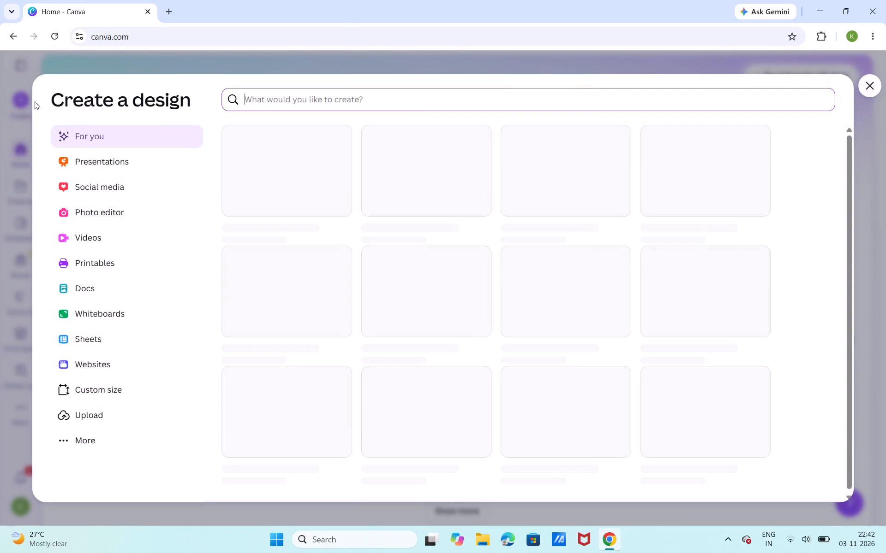
left_click(284, 98)
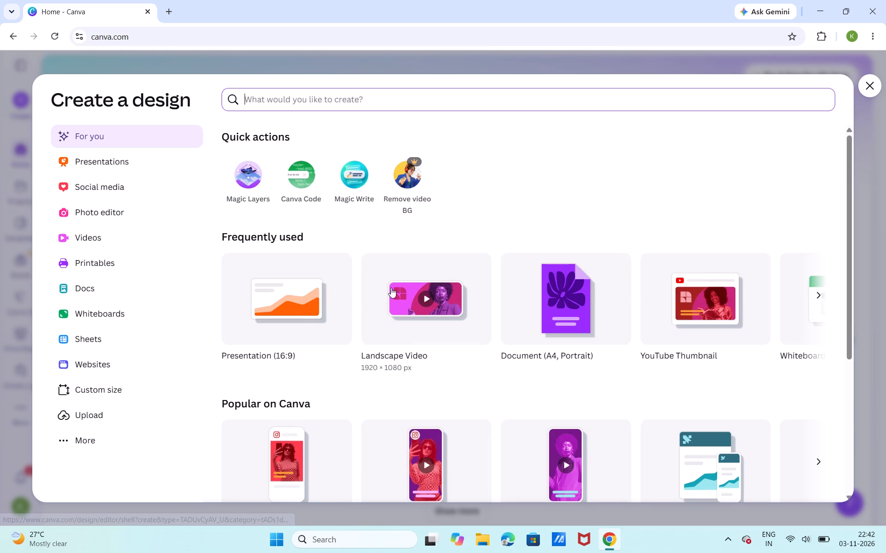
left_click(412, 286)
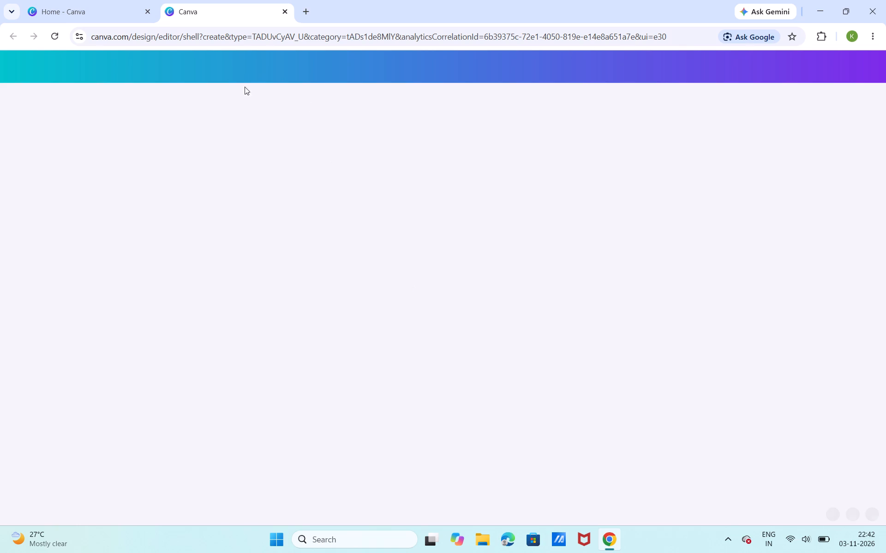
triple_click(256, 198)
left_click(256, 198)
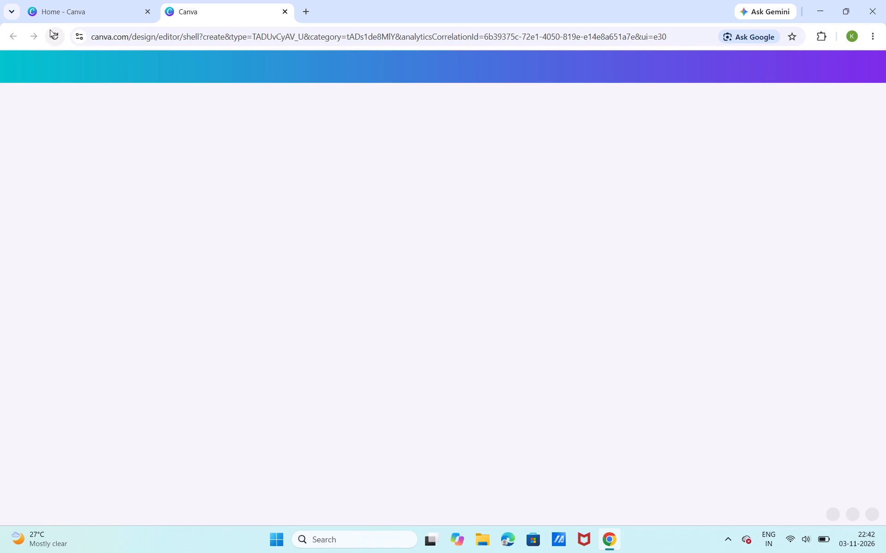
left_click(50, 29)
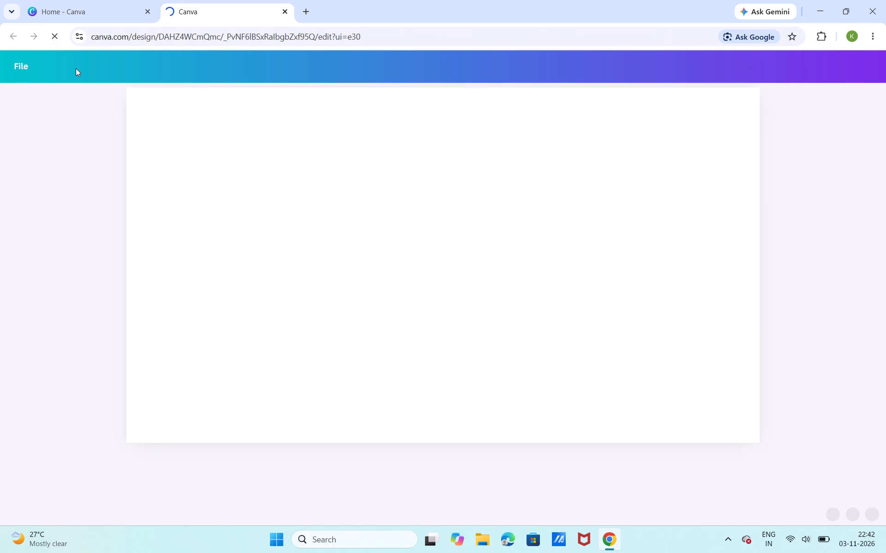
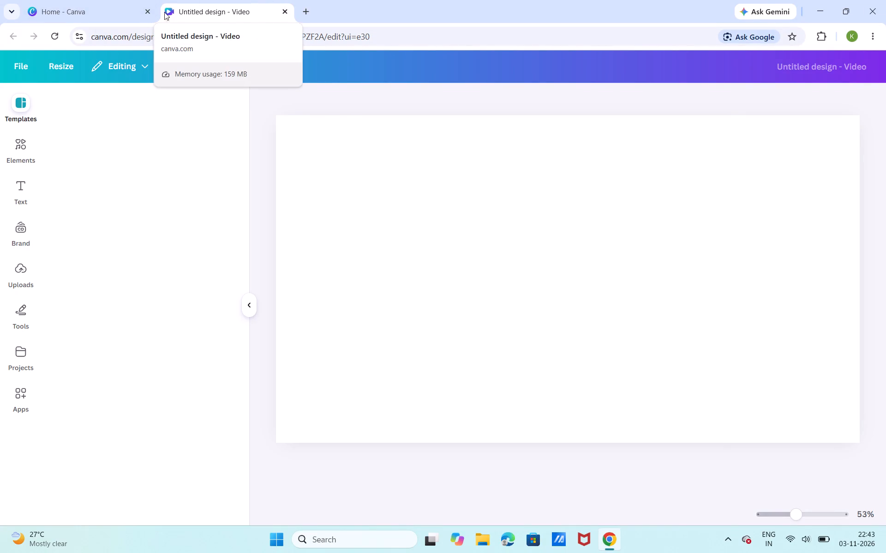
Return to the Canva home page's design creation window and search the design types for "certifcate".
left_click(100, 18)
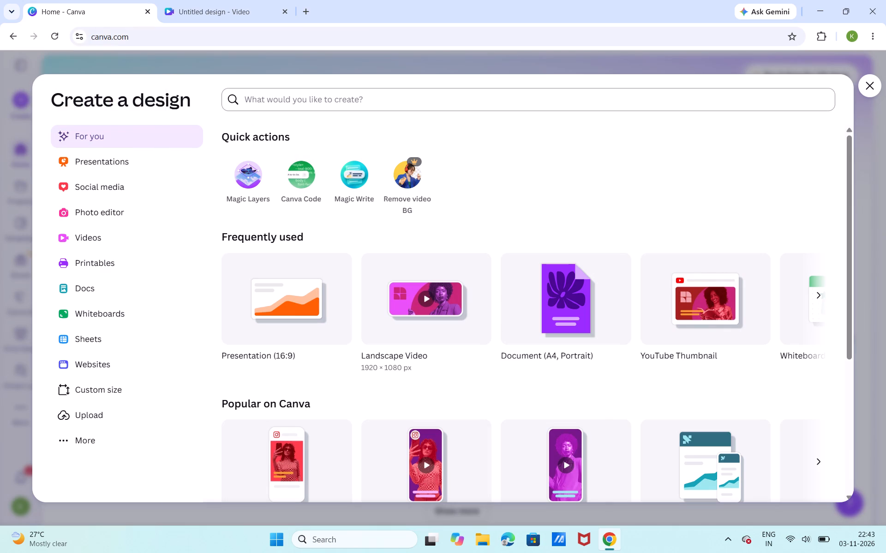
left_click(307, 89)
left_click(296, 99)
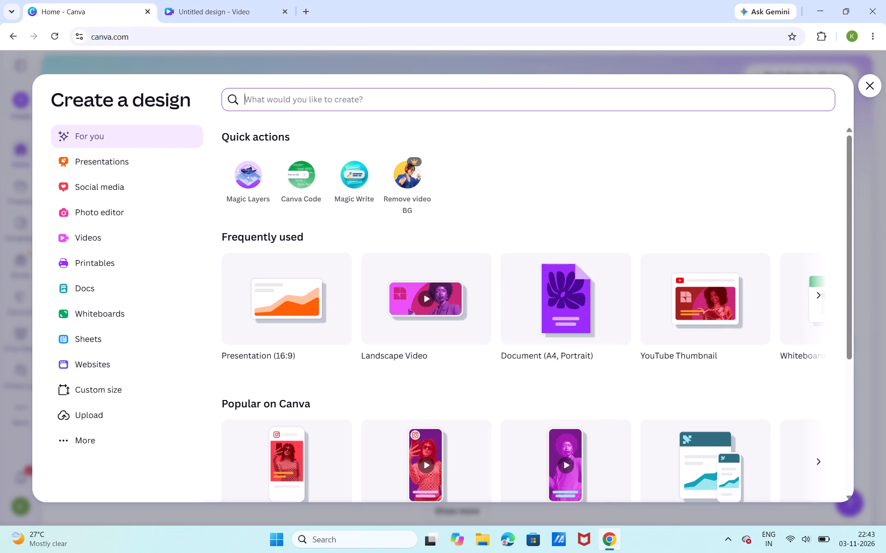
type("certifev")
key("BackSpace")
key("c")
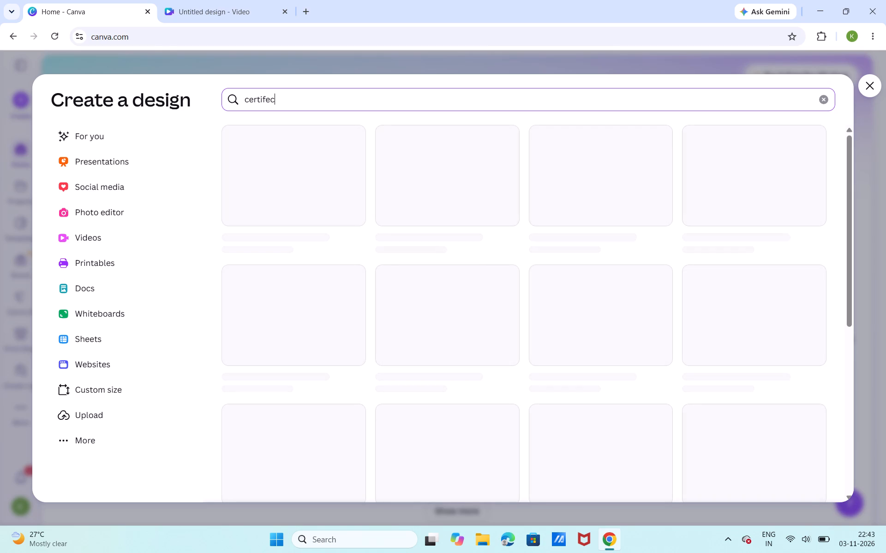
type("te")
key("space")
key("BackSpace")
key("BackSpace")
key("BackSpace")
key("BackSpace")
key("BackSpace")
type("cate")
key("space")
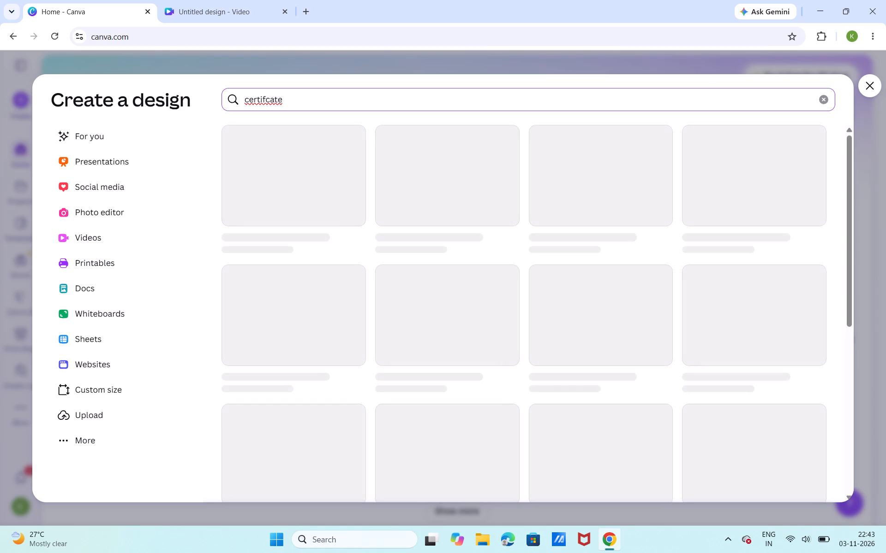
key("Return")
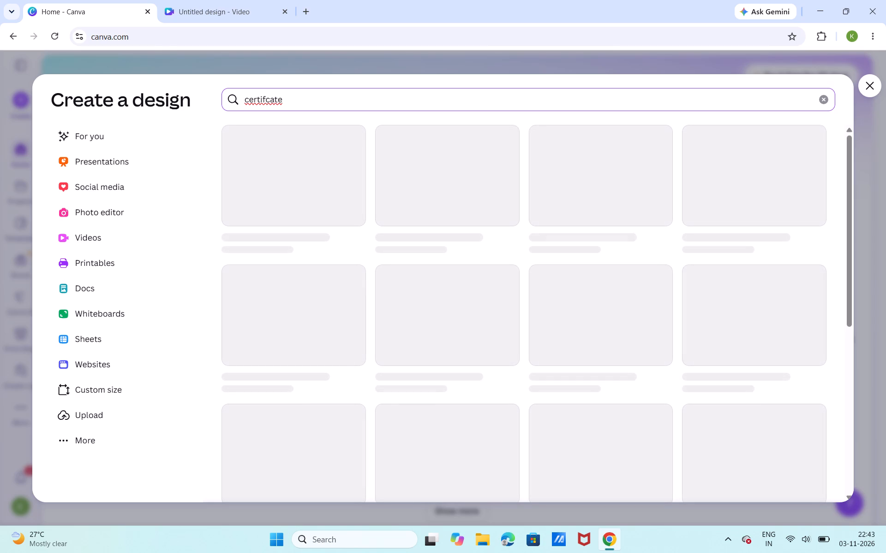
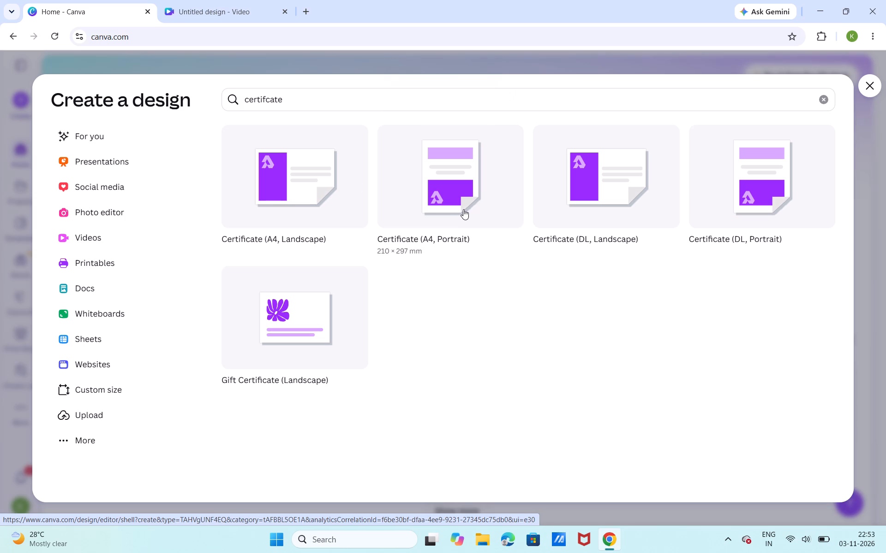
Create a blank Certificate (A4, Landscape) design from the certificate design types.
left_click(299, 200)
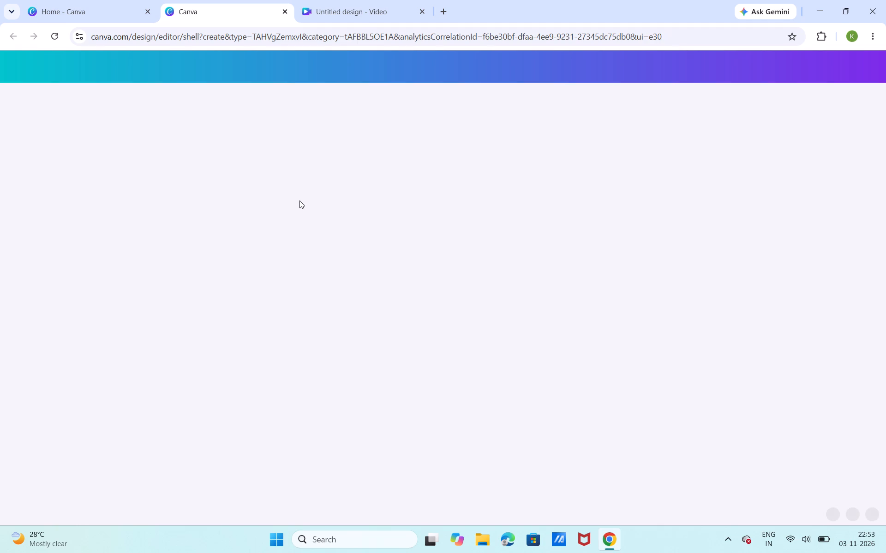
key("3")
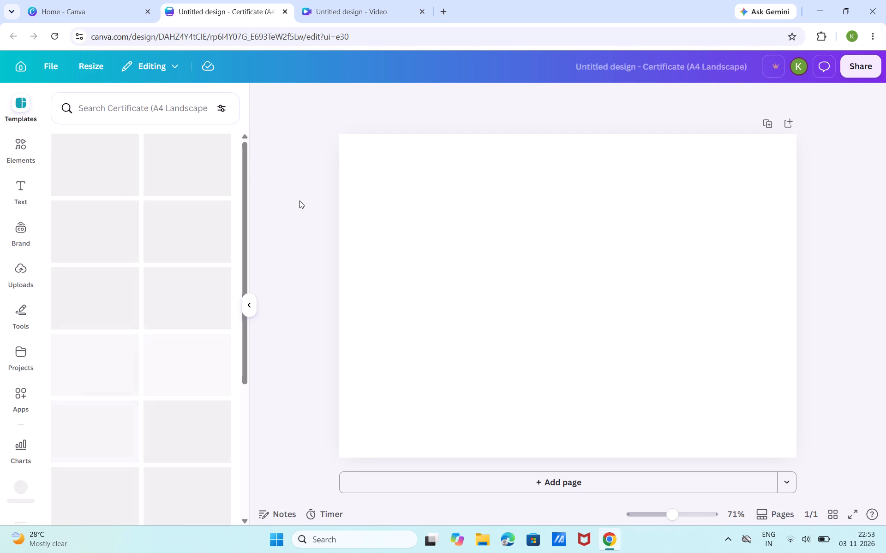
Return to the Canva home page's design creation window.
left_click(114, 3)
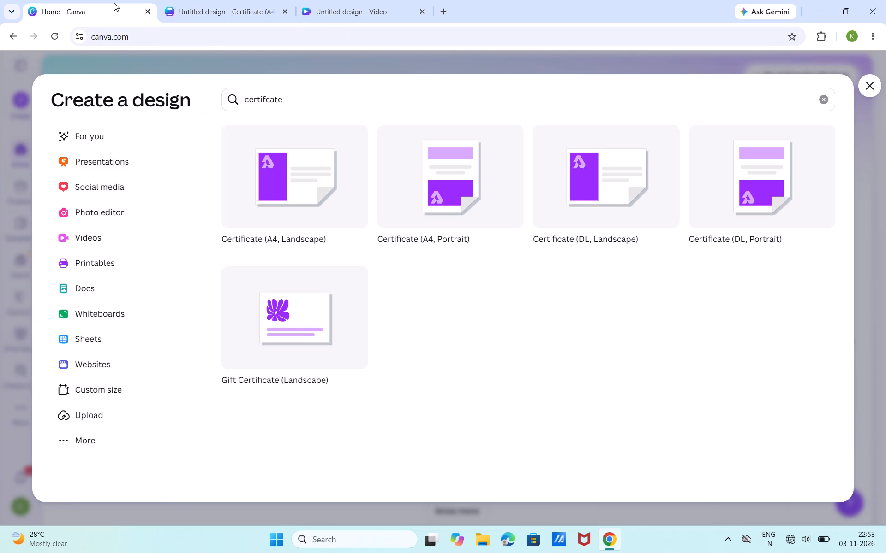
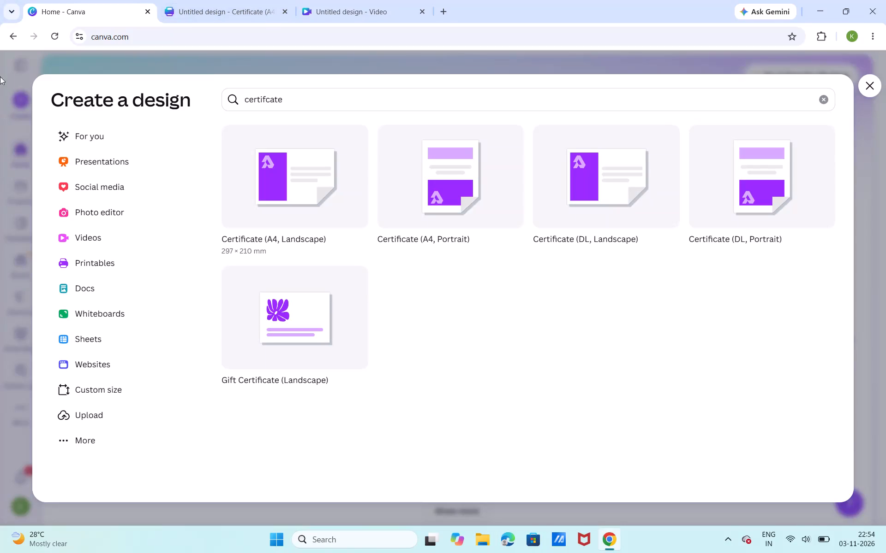
Create another blank Certificate (A4, Landscape) design from the certificate design types.
left_click(316, 168)
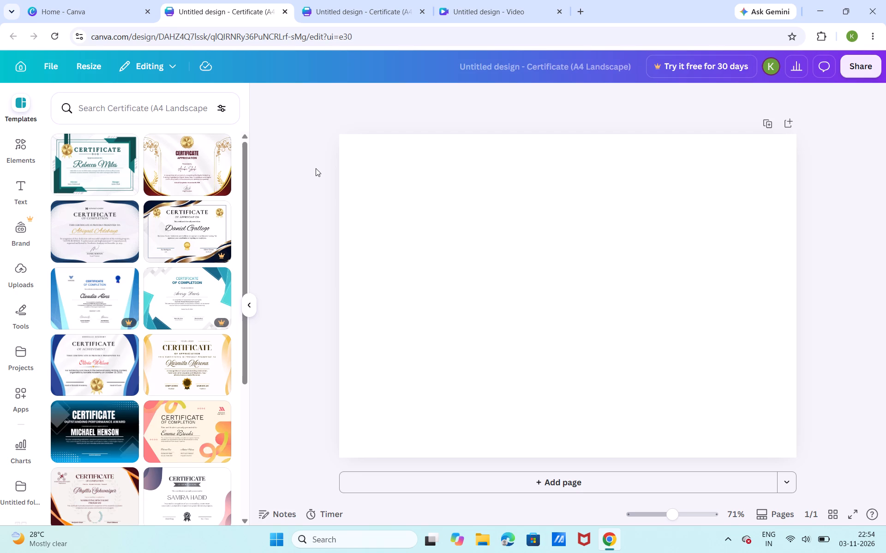
Apply the Modern Blue Wave Completion Certificate template to the blank certificate page.
left_click(104, 235)
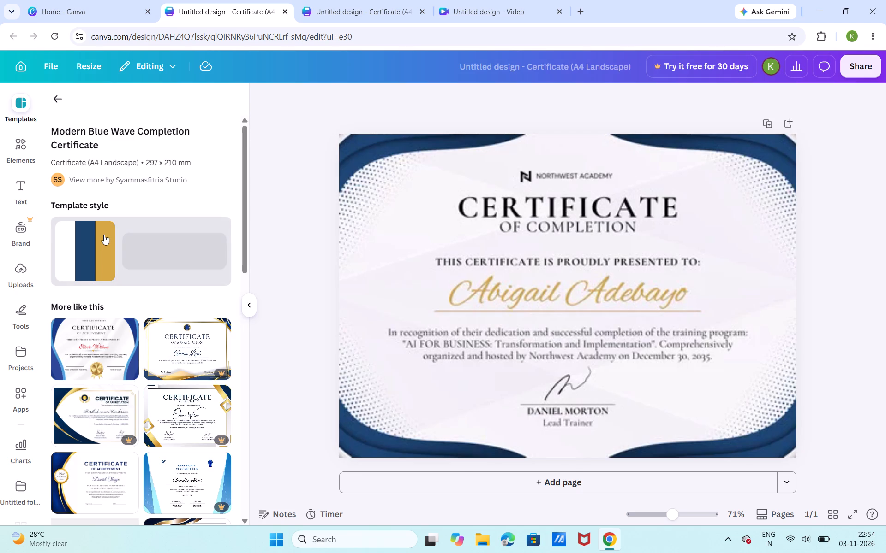
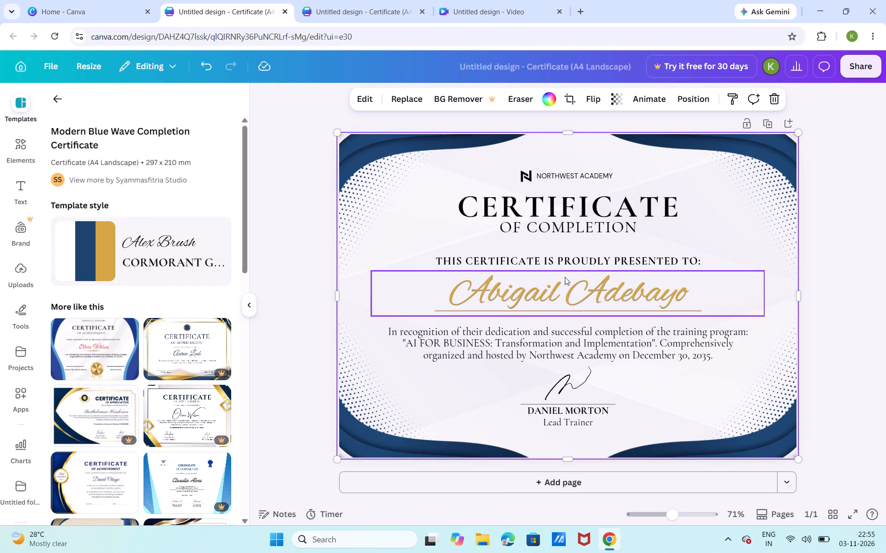
Select the gold recipient name text on the certificate.
left_click(684, 285)
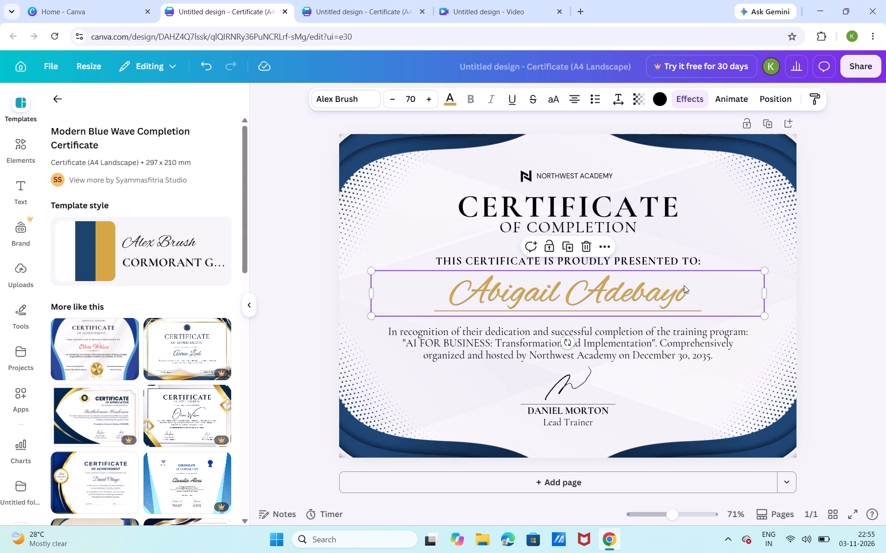
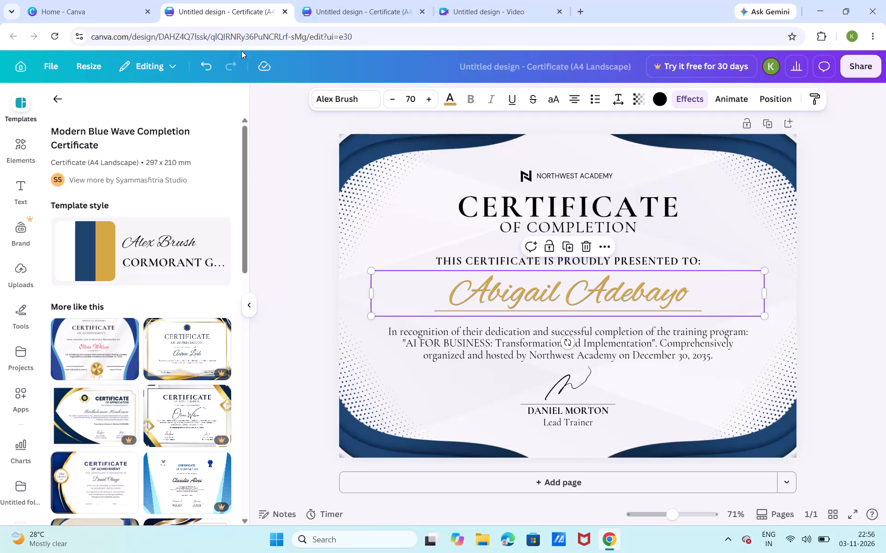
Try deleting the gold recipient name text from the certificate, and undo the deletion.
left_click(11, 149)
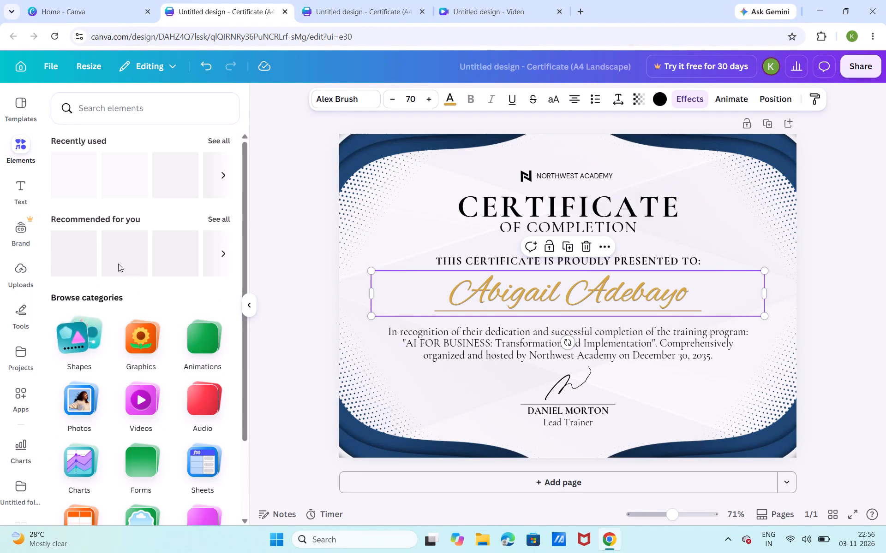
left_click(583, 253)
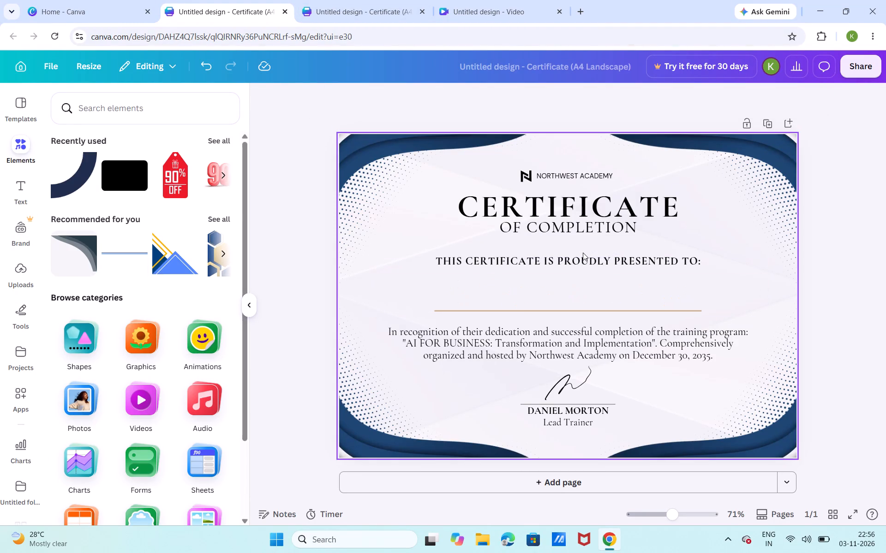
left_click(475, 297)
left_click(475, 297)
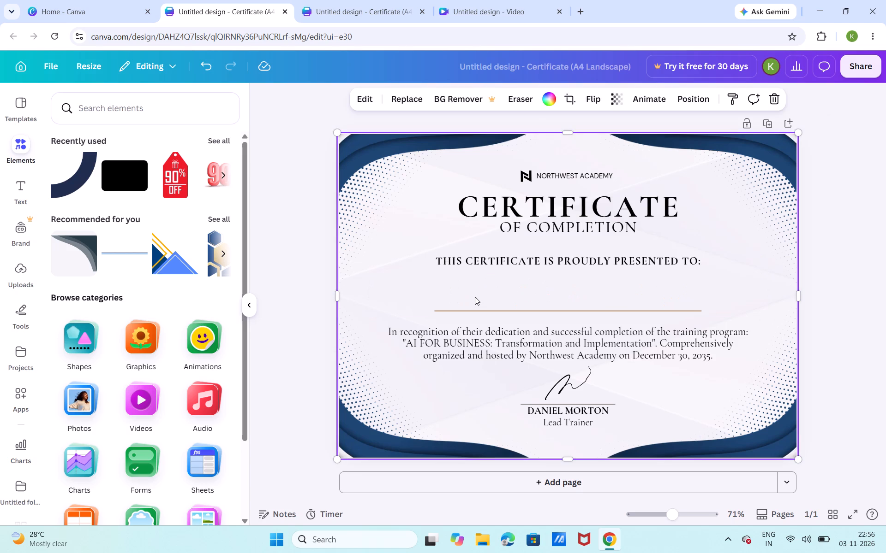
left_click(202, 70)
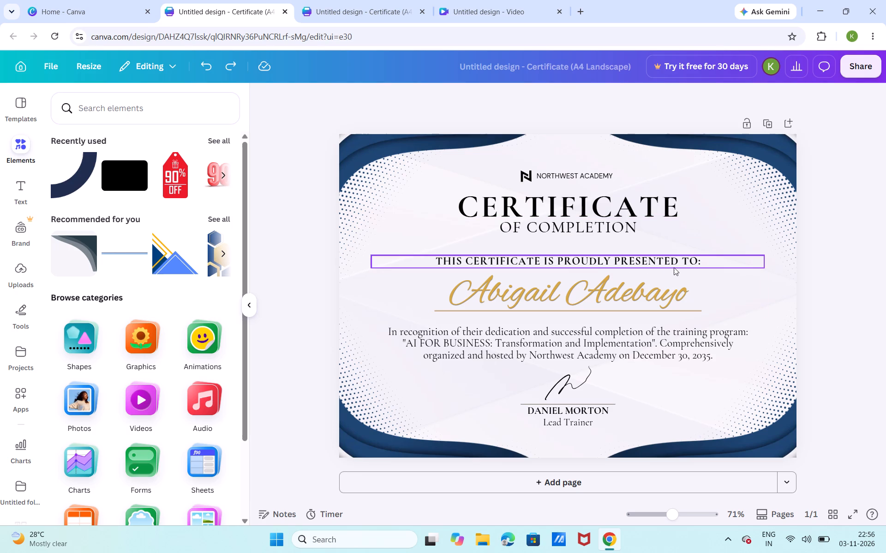
Open the "THIS CERTIFICATE IS PROUDLY PRESENTED TO:" line for text editing.
left_click(715, 260)
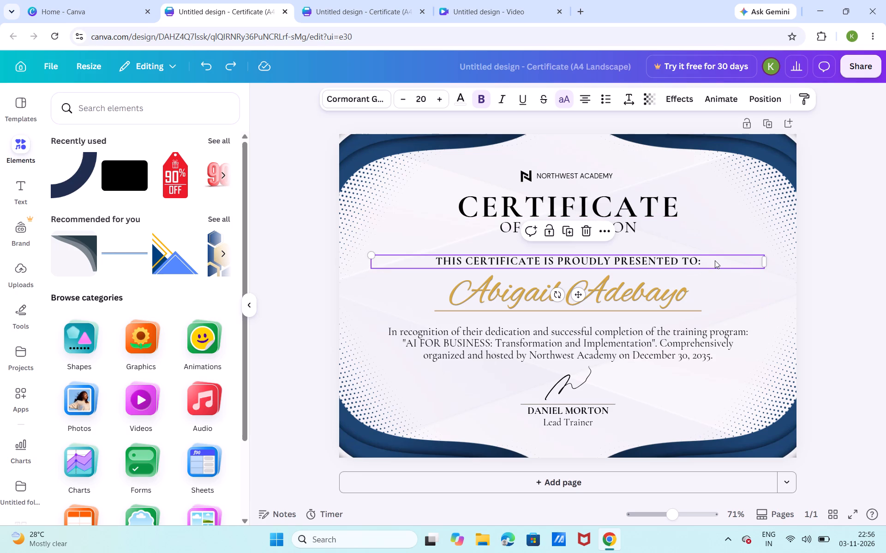
left_click(715, 260)
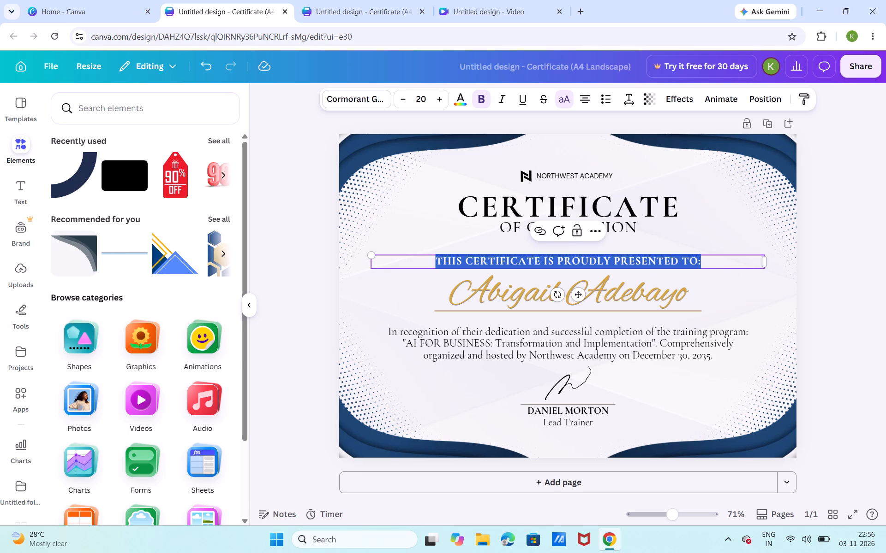
left_click(715, 260)
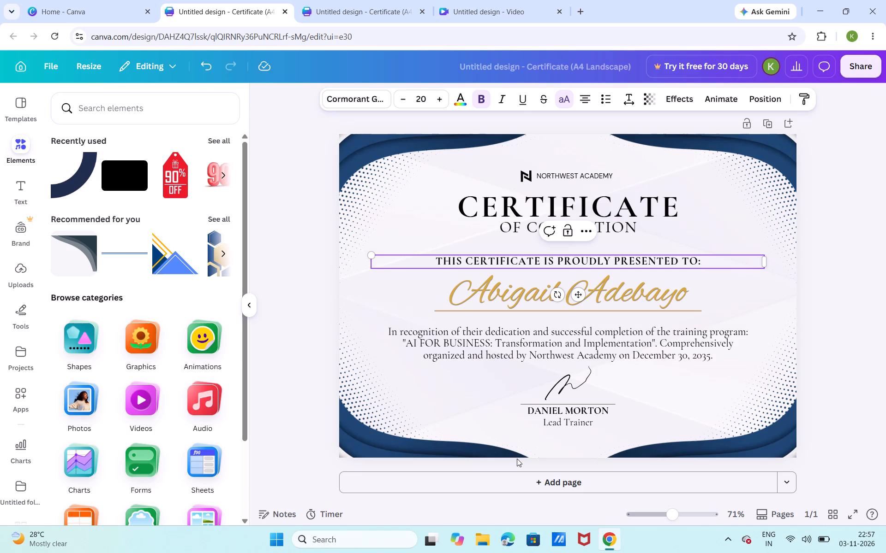
Search the design elements for "cetifecate" and look through the matching graphics, photos, videos and 3D items.
left_click(102, 109)
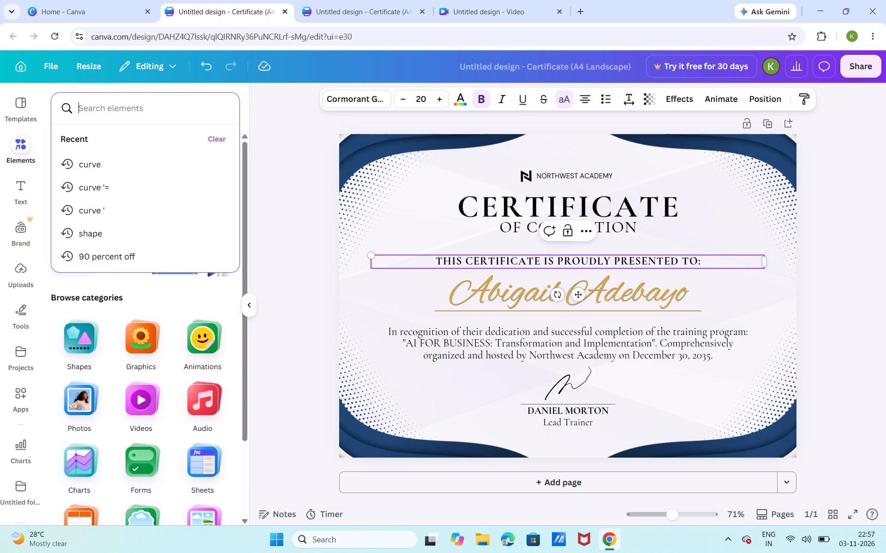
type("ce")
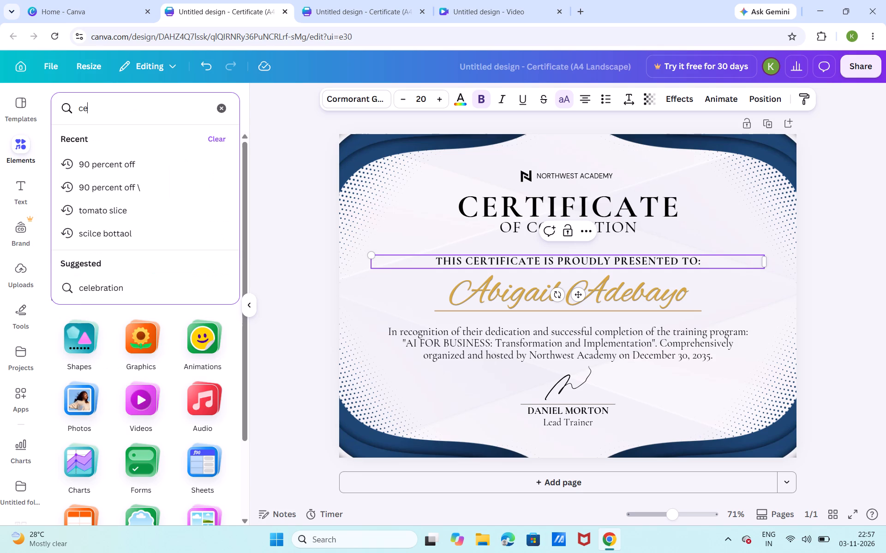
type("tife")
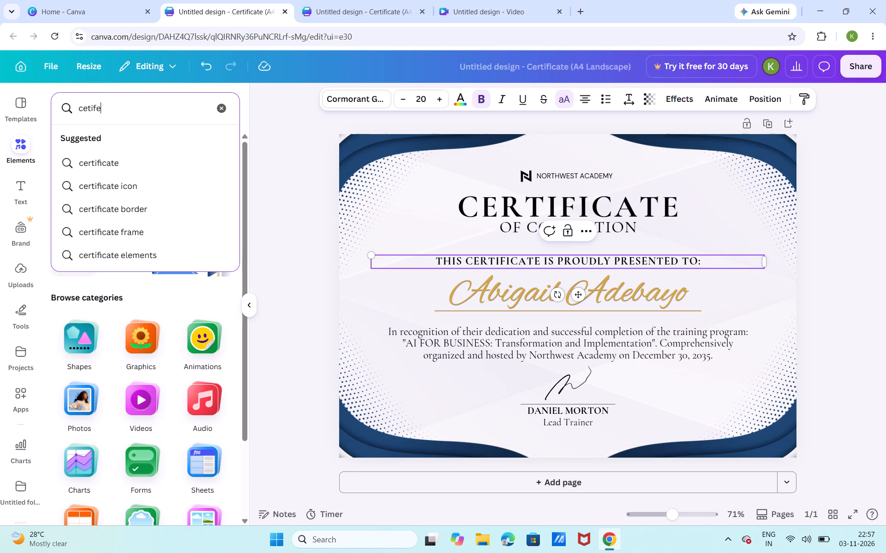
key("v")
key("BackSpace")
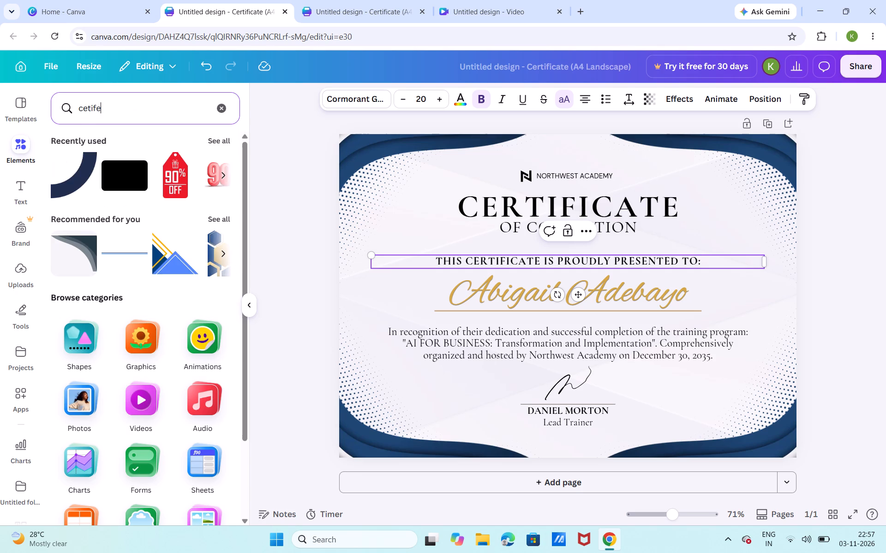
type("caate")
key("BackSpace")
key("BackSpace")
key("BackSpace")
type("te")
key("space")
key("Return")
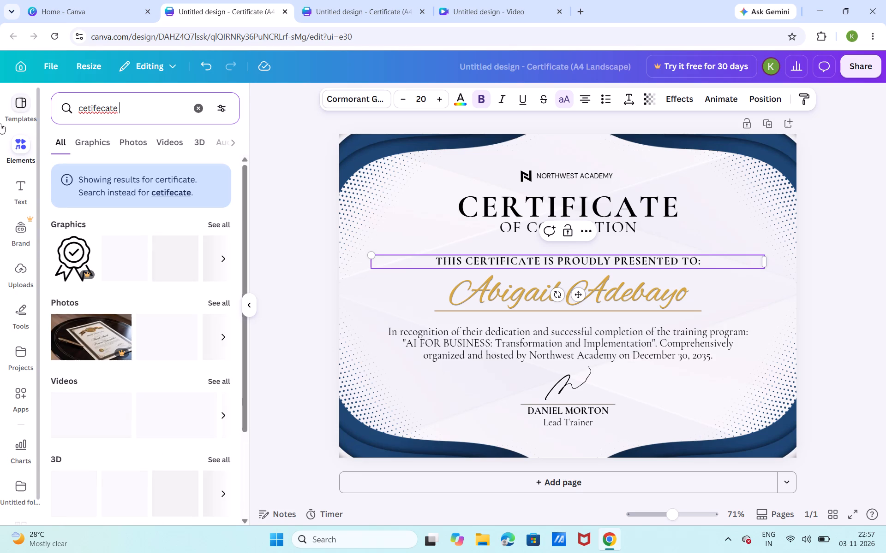
scroll(106, 282, "down", 1)
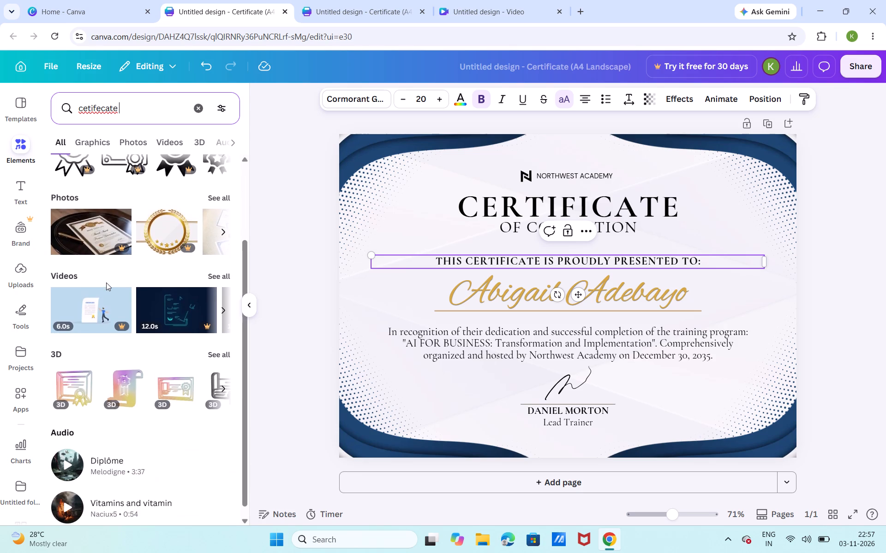
scroll(106, 282, "down", 1)
Browse templates similar to the Modern Blue Wave Completion Certificate and try the Blue And Yellow Modern Geometric Certificate, closing the dialog.
left_click(20, 116)
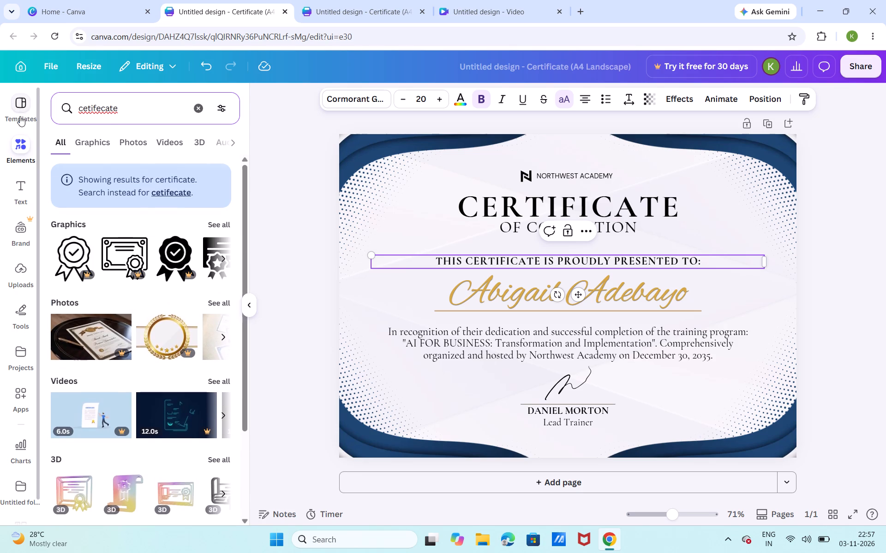
scroll(141, 261, "down", 1)
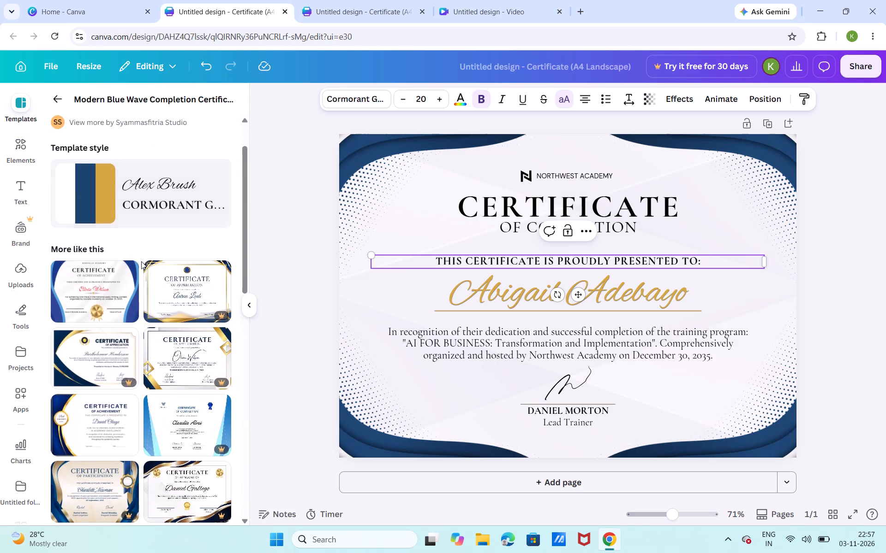
scroll(141, 261, "down", 2)
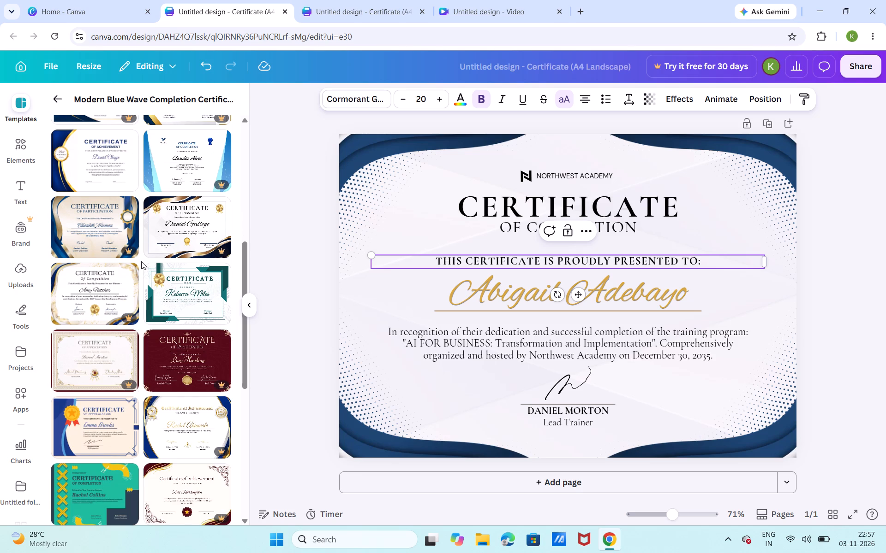
scroll(141, 261, "down", 2)
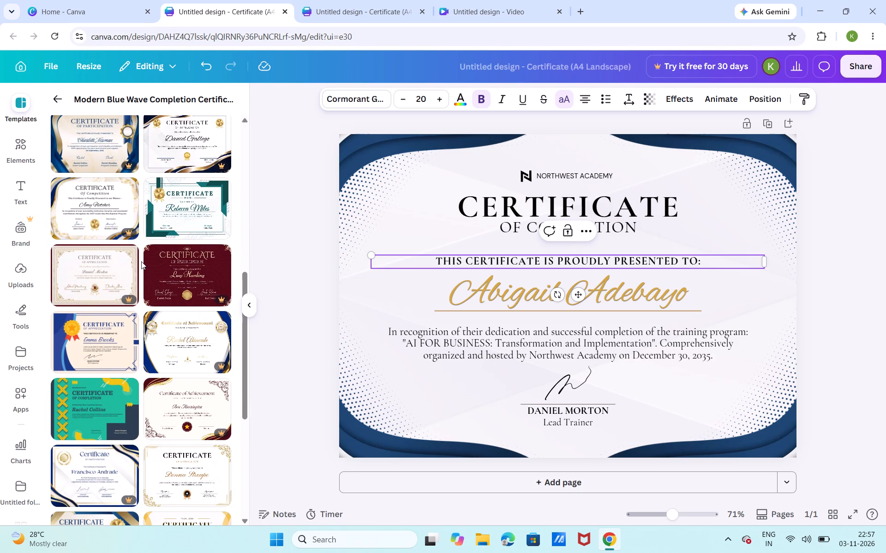
scroll(141, 261, "down", 2)
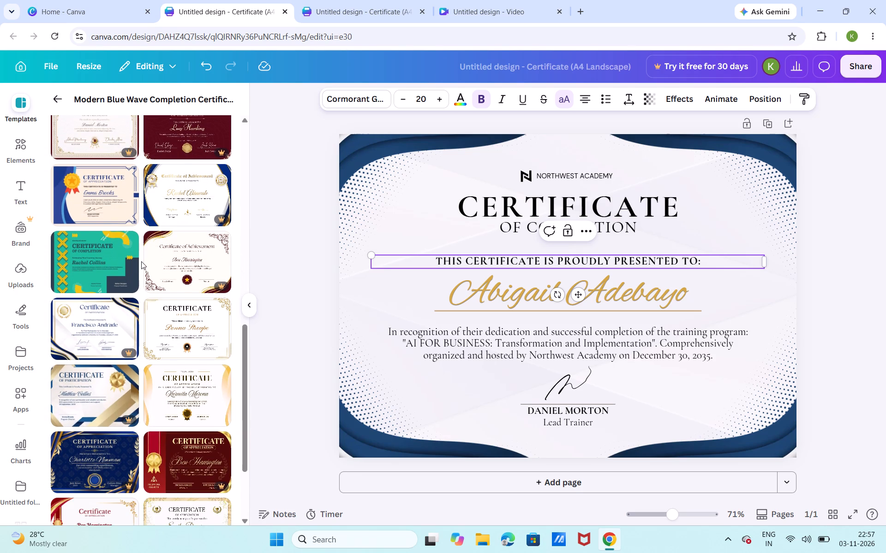
scroll(141, 261, "down", 1)
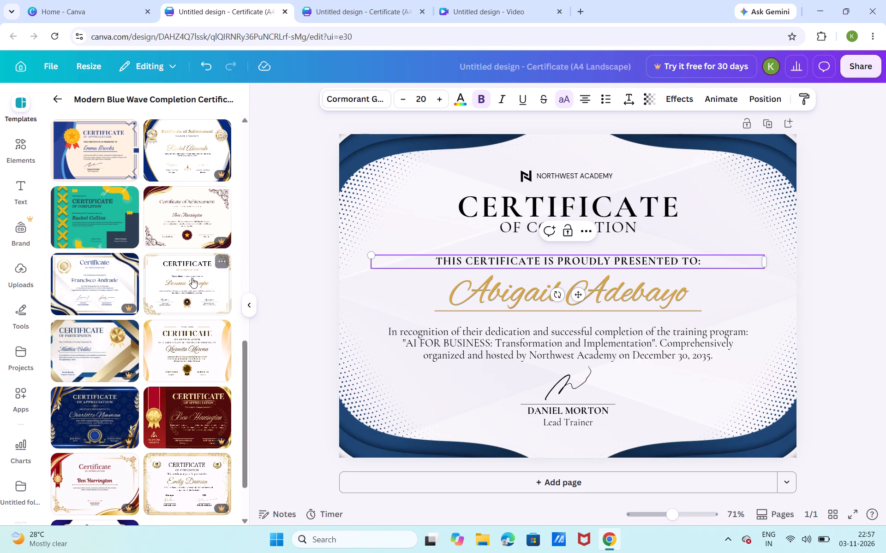
scroll(175, 298, "down", 3)
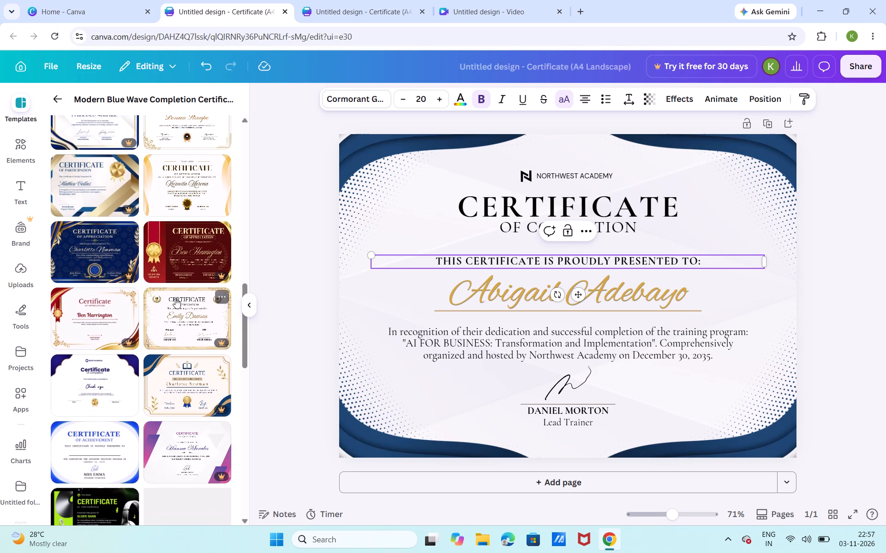
scroll(175, 298, "down", 1)
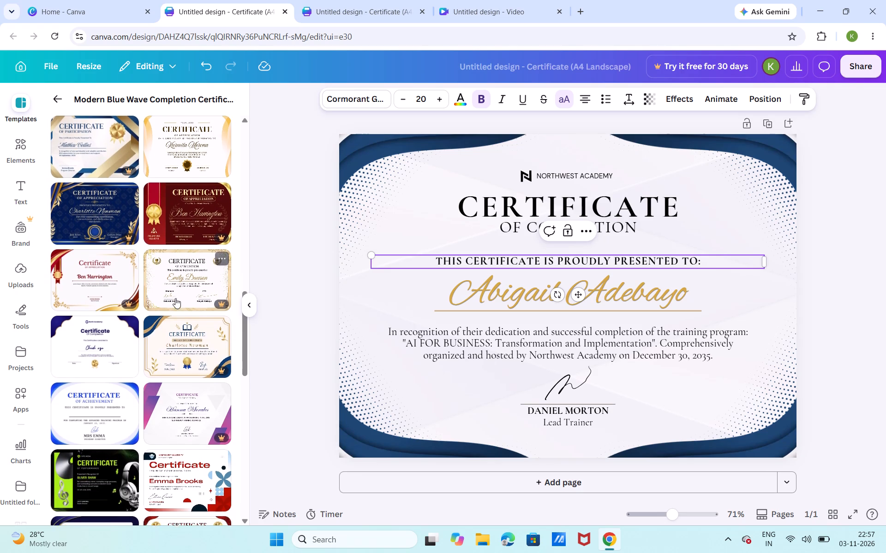
scroll(175, 298, "down", 4)
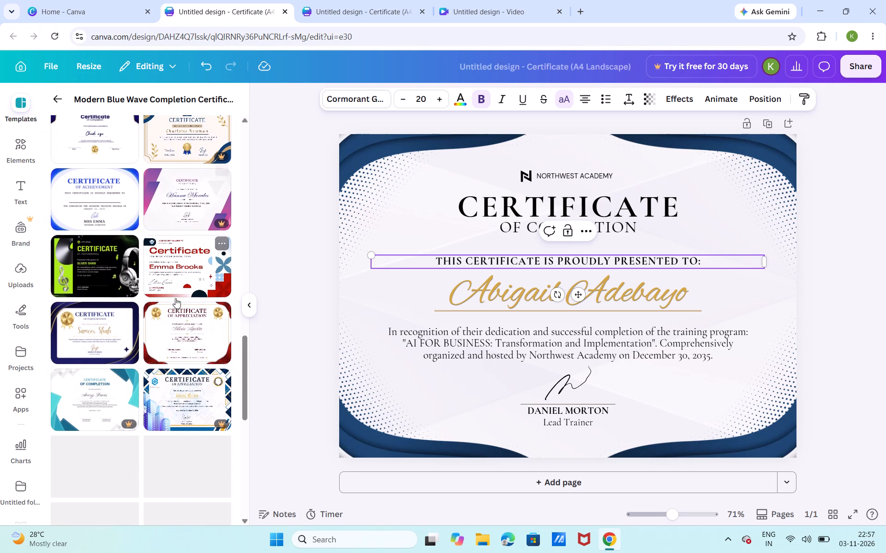
scroll(175, 298, "down", 2)
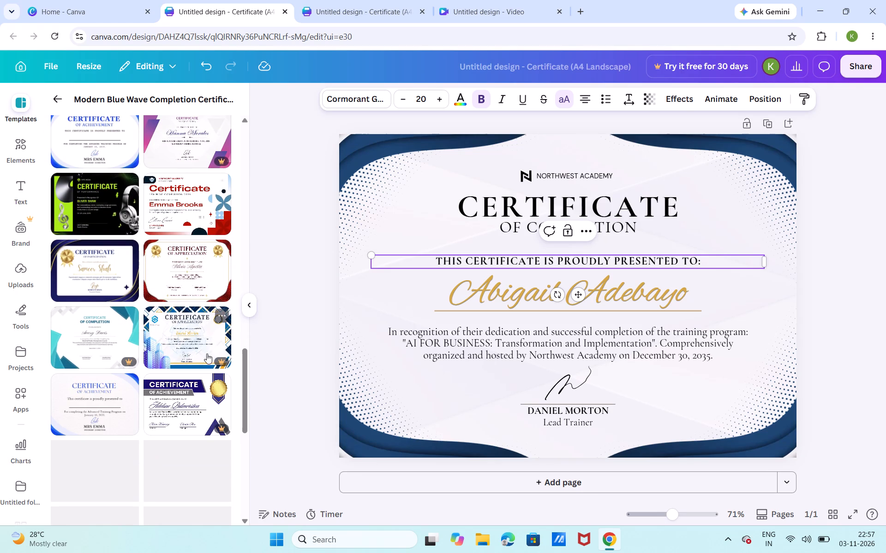
left_click(185, 347)
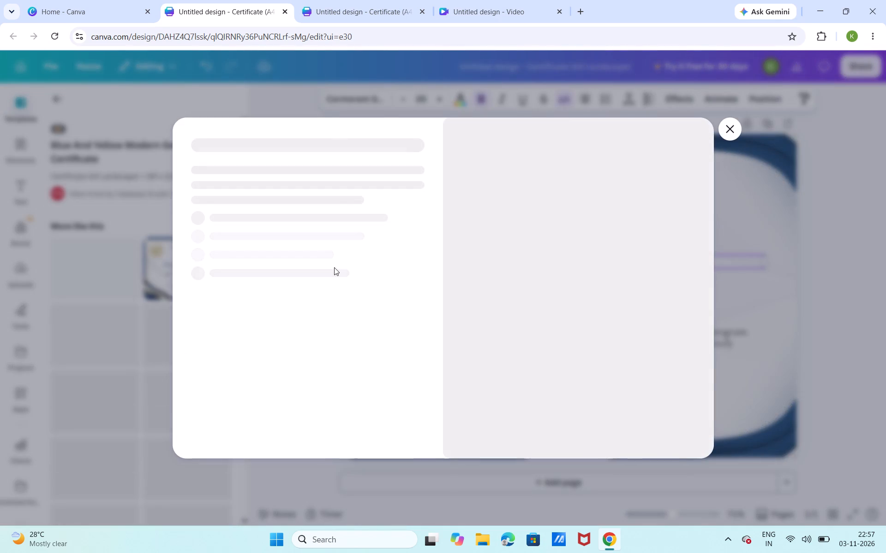
left_click(734, 123)
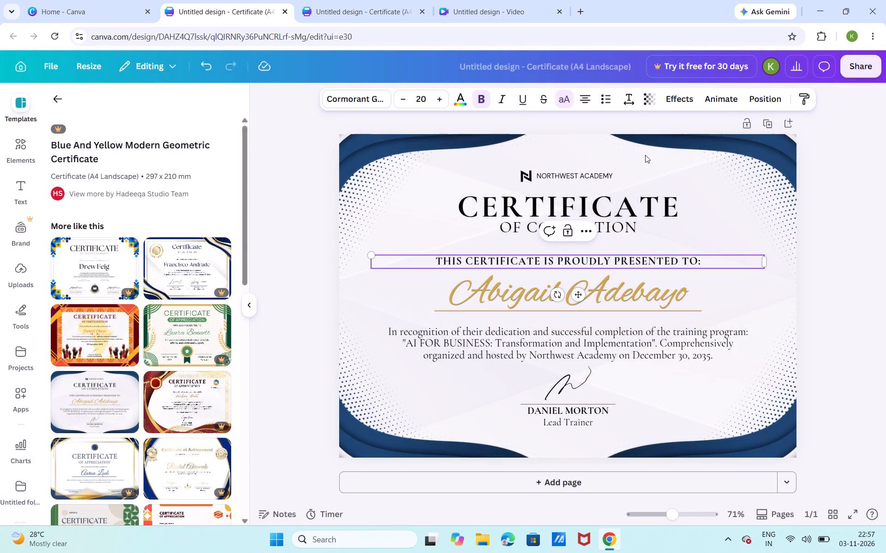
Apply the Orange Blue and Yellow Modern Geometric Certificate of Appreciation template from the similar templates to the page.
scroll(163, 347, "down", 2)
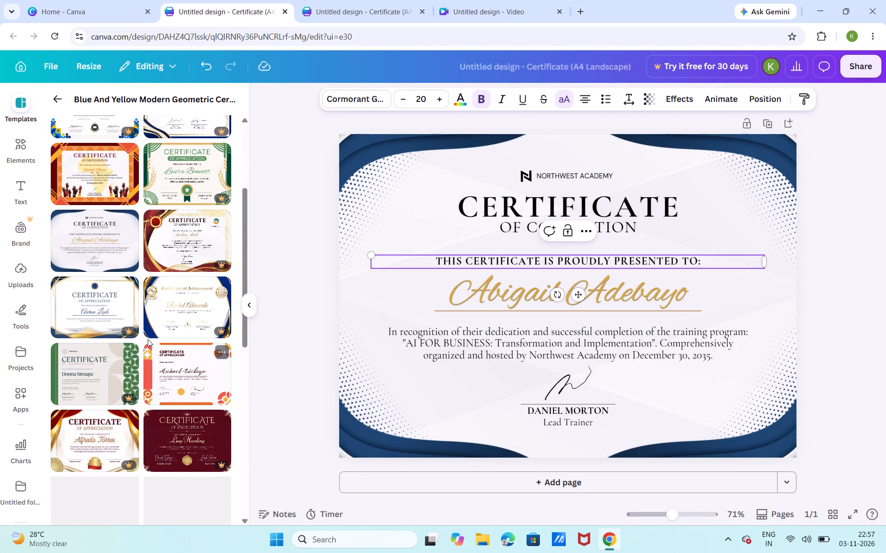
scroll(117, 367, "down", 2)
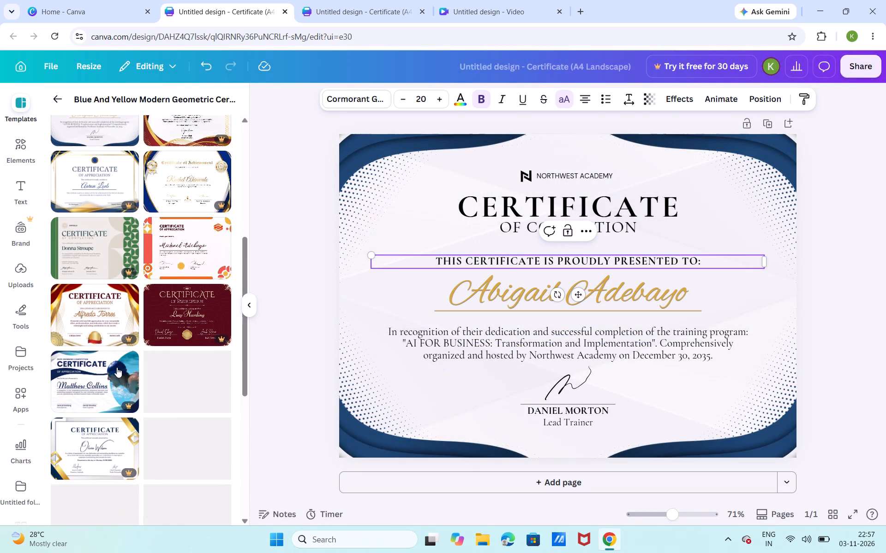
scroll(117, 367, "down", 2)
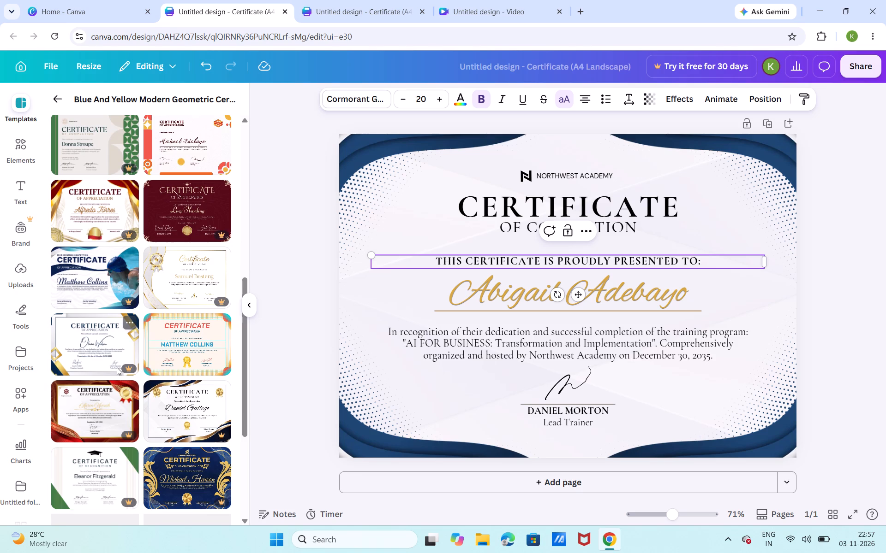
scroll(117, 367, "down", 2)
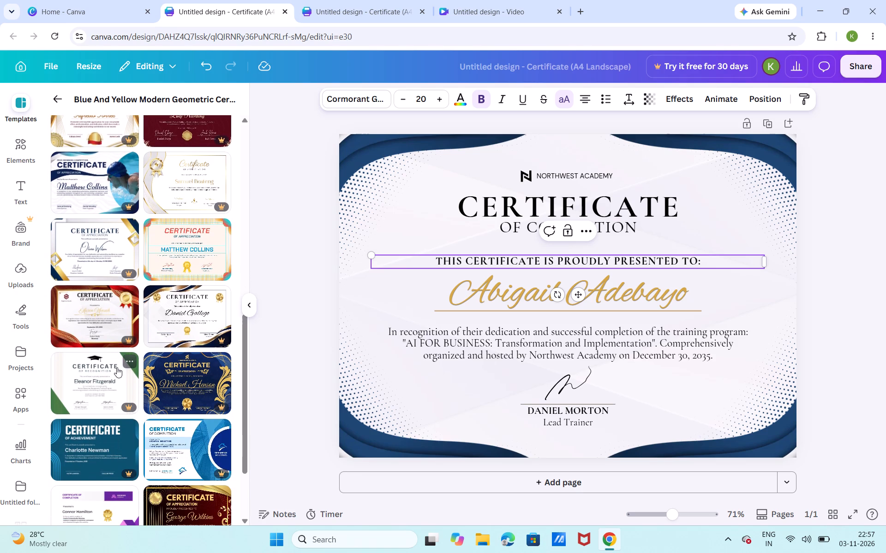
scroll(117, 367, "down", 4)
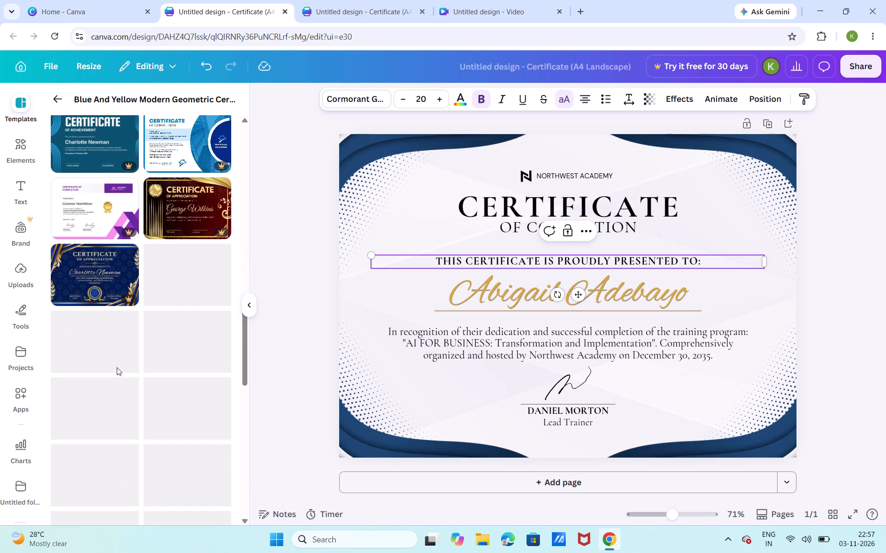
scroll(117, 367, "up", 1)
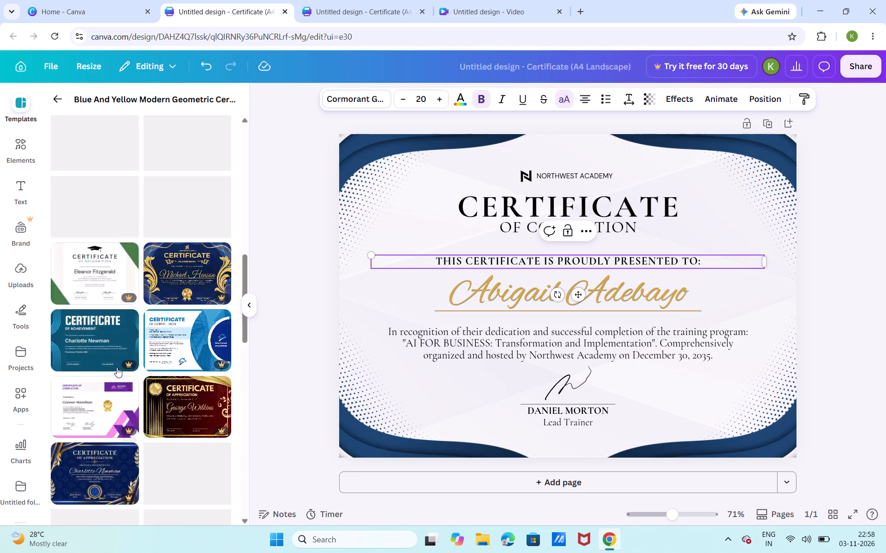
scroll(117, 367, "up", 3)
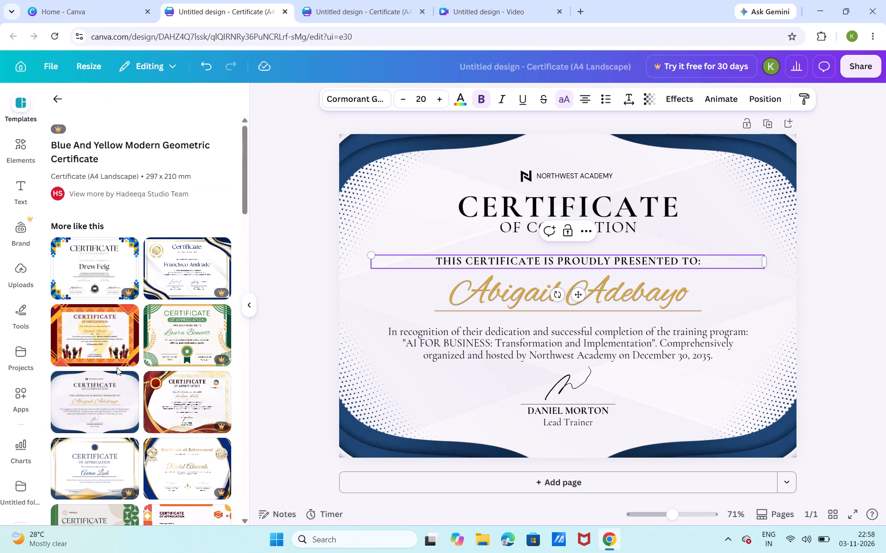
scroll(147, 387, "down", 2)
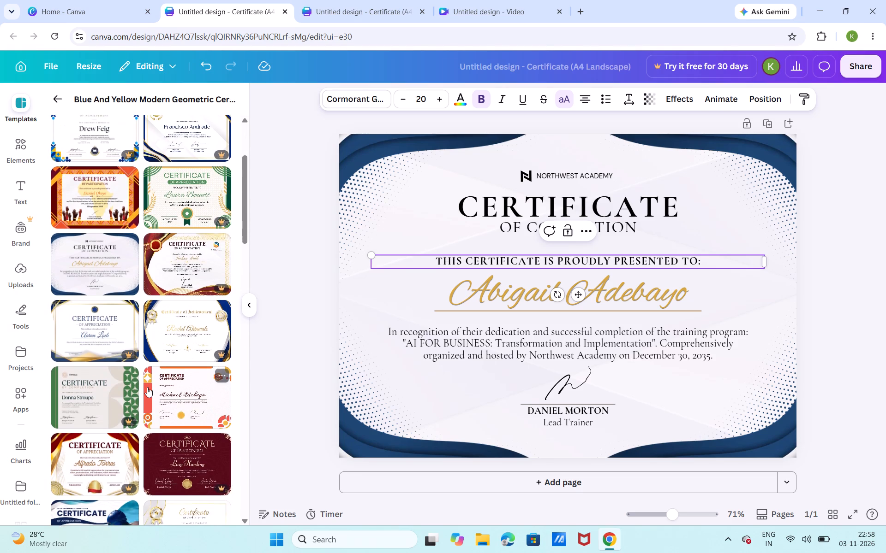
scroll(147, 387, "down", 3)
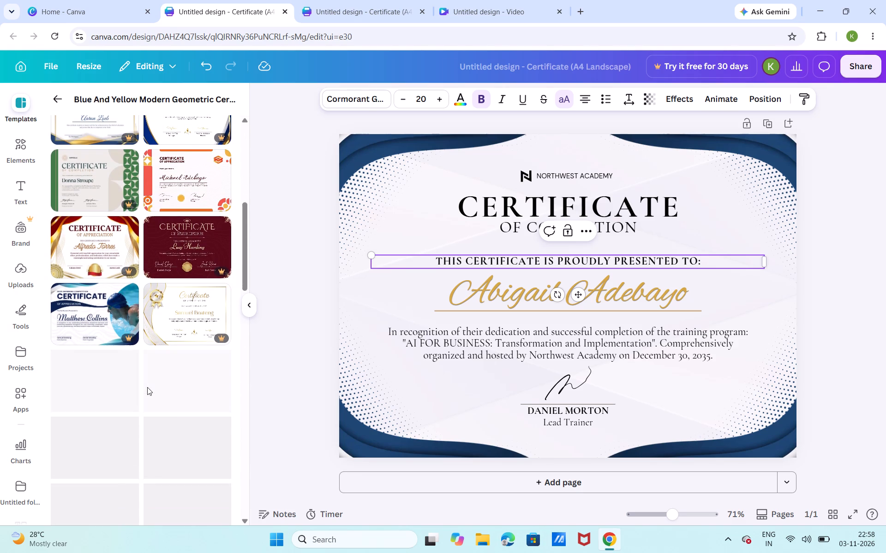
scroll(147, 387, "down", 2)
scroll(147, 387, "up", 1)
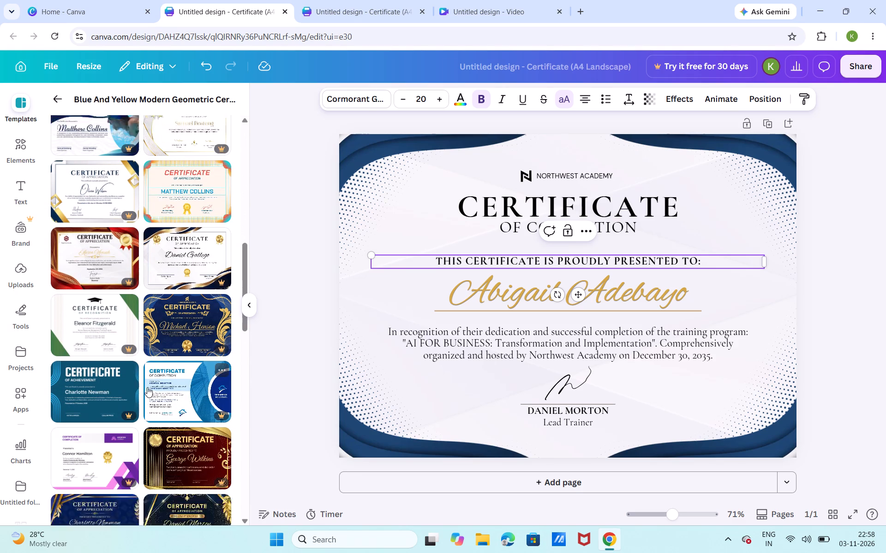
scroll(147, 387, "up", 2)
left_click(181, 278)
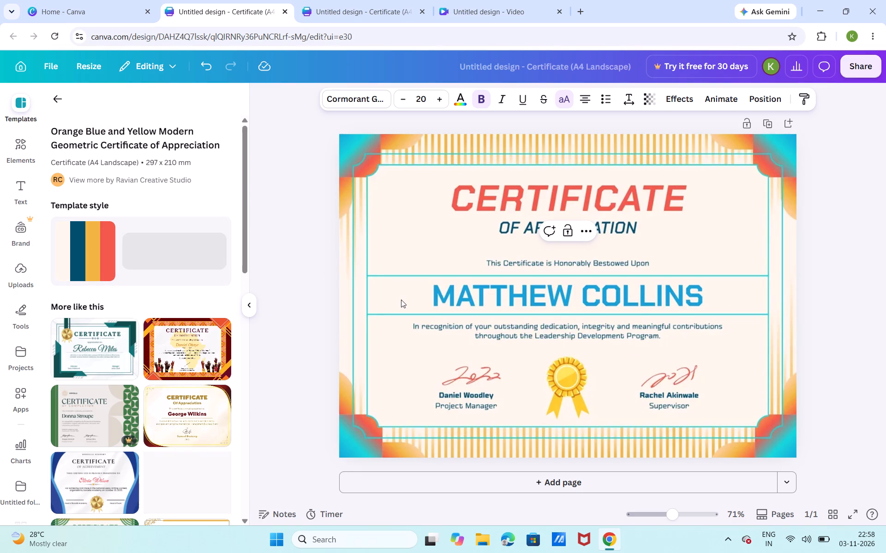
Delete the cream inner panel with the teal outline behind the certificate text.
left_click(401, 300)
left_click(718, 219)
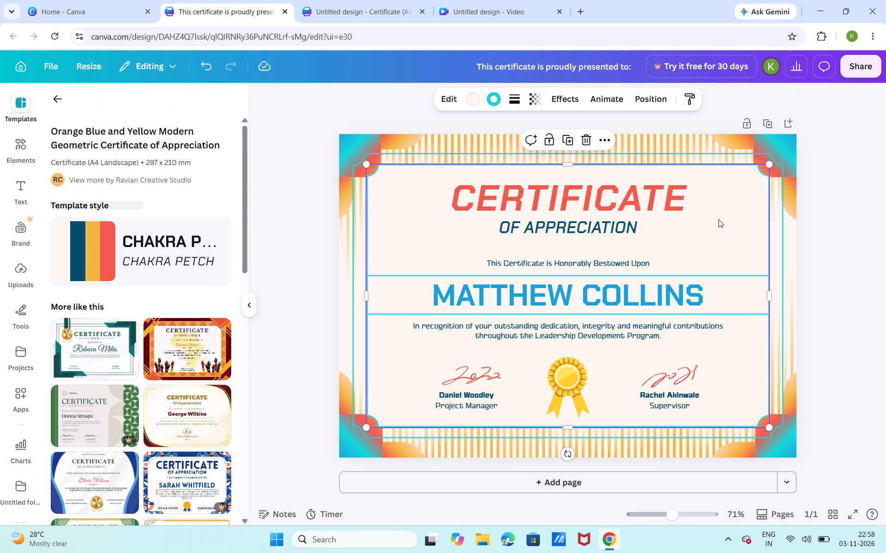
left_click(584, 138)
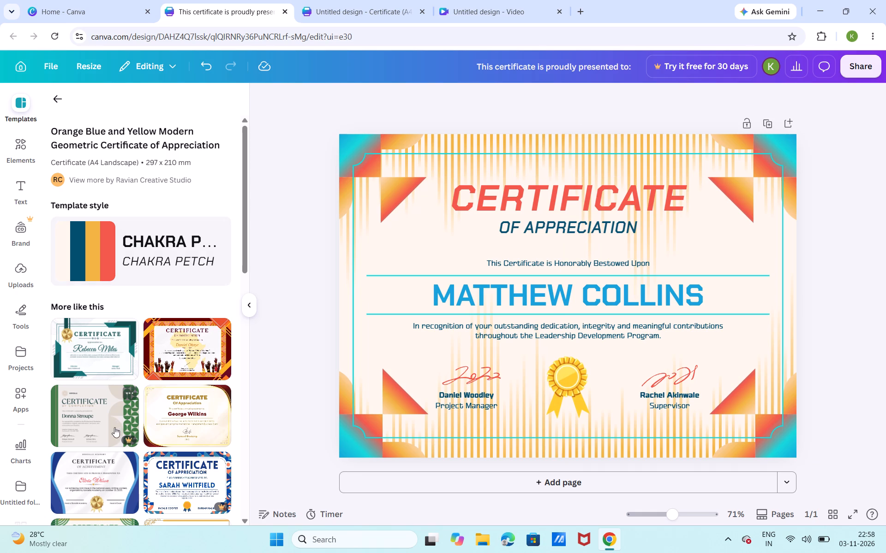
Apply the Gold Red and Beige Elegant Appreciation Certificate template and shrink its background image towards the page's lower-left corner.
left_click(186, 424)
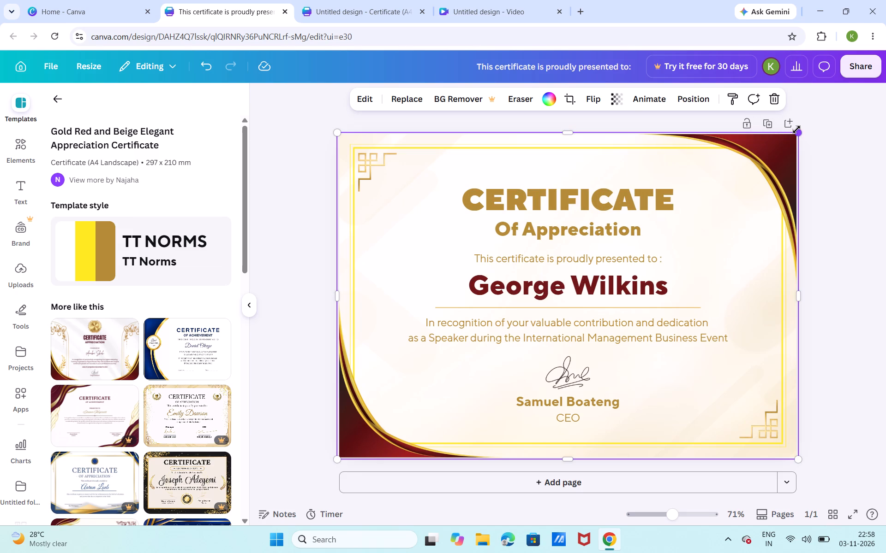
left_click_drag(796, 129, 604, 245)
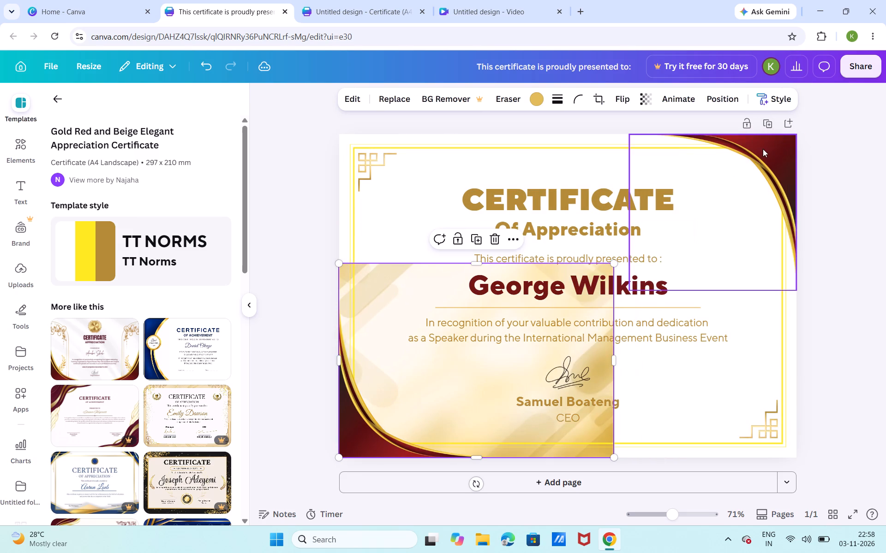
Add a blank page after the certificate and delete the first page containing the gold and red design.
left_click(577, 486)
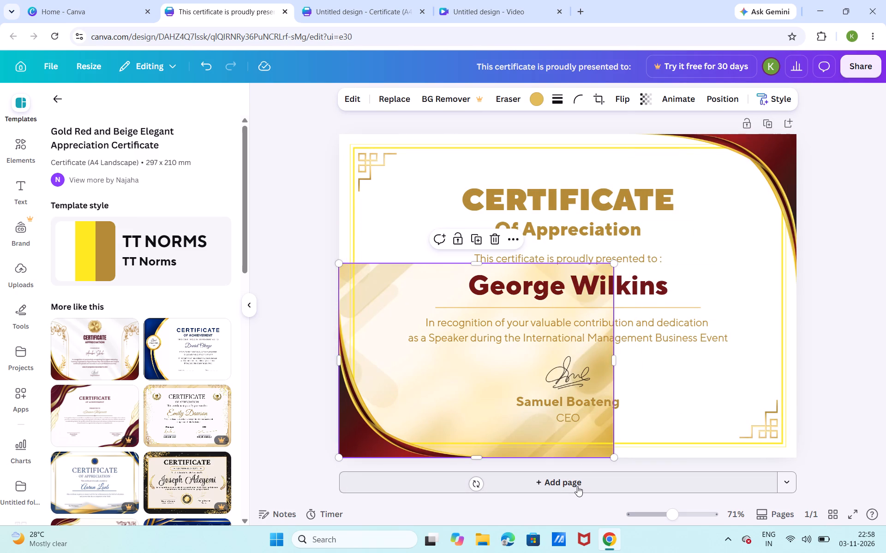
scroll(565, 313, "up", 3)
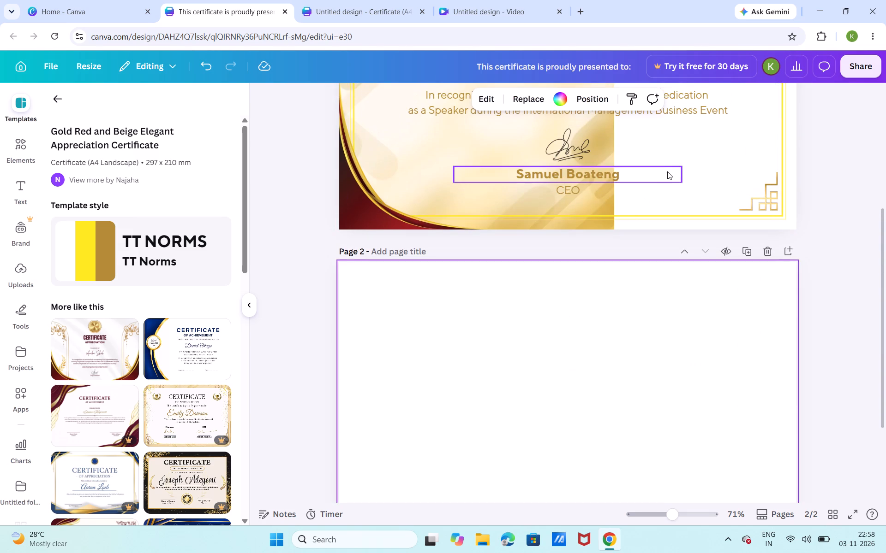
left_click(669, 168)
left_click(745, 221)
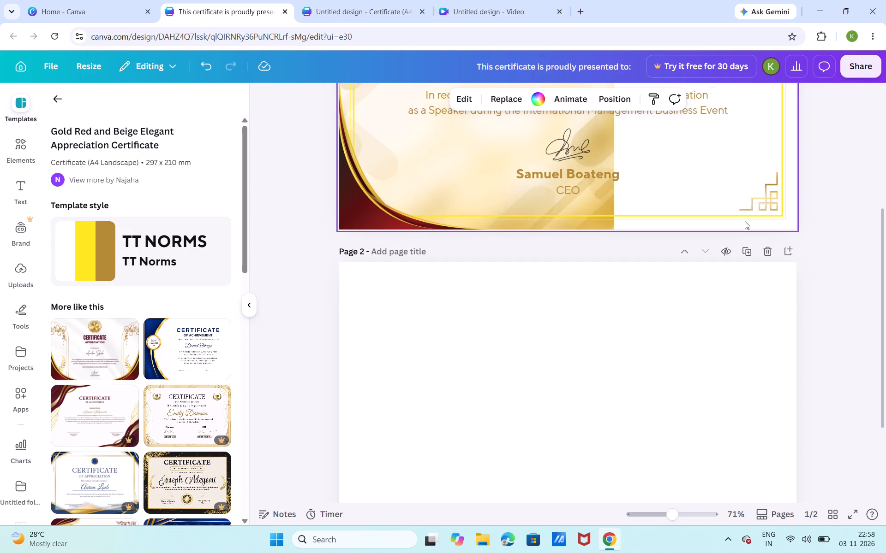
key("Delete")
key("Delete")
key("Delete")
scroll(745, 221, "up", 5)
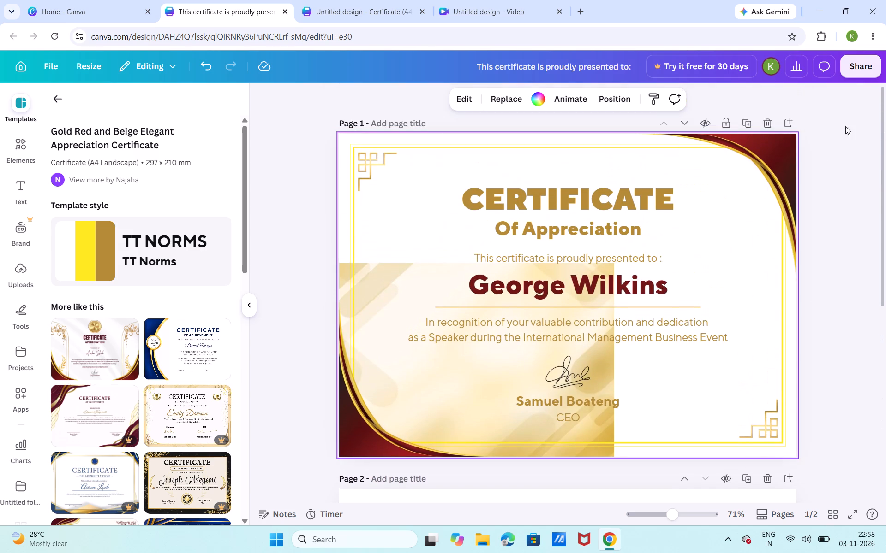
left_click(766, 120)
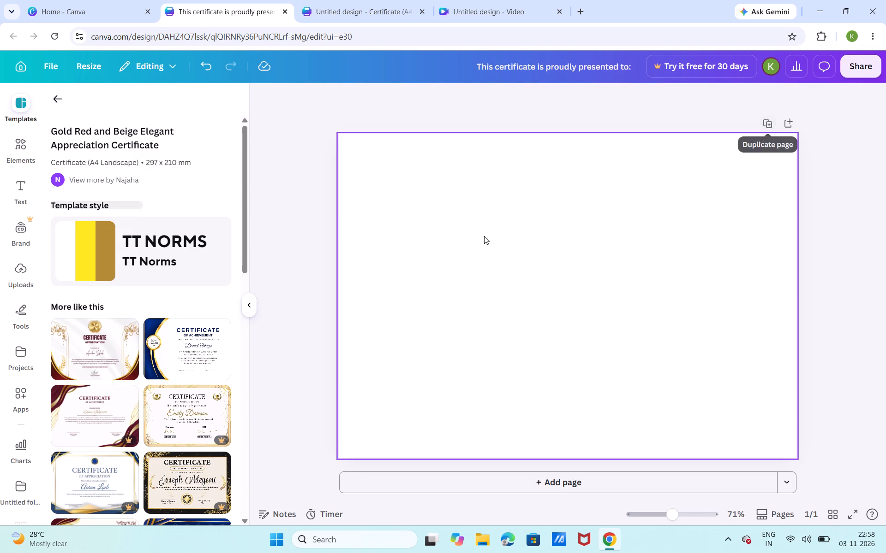
Apply the Navy Blue Gold and White Modern Achievement Certificate template to the blank page and select the recipient name.
left_click(179, 346)
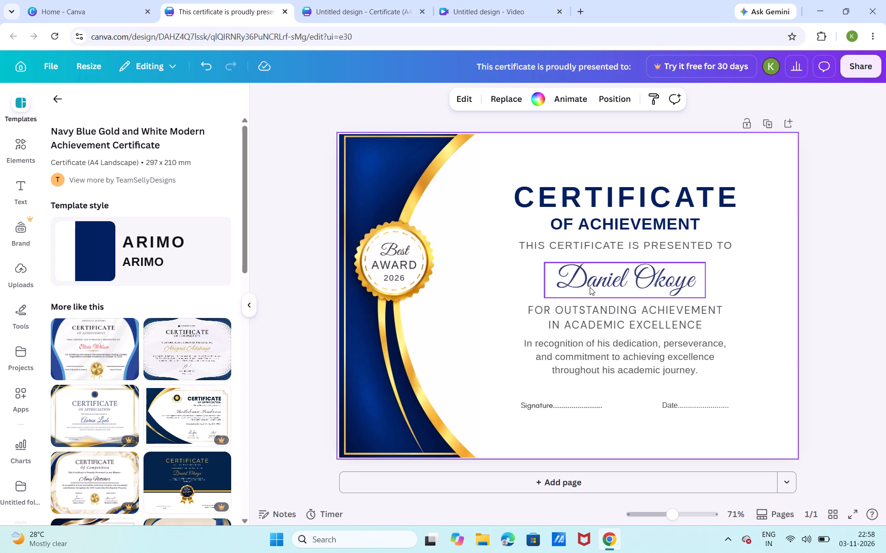
left_click(655, 272)
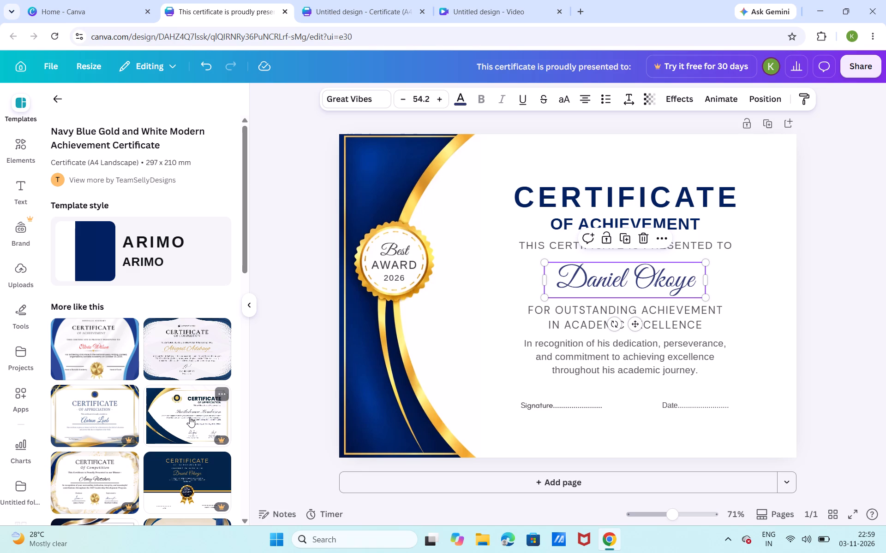
Search the elements for "medeal l" and add the photo of the plain gold medal on a gold ribbon to the certificate.
left_click(23, 141)
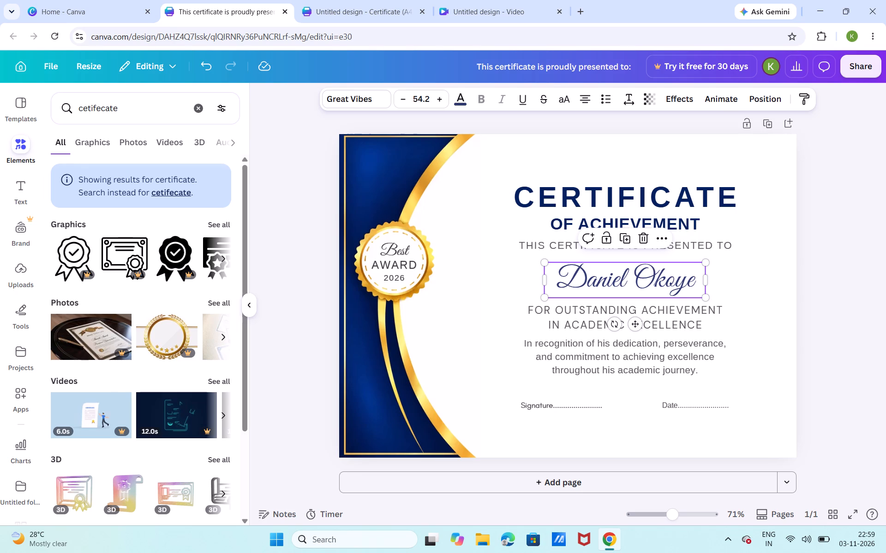
left_click(144, 114)
key("BackSpace")
key("BackSpace")
key("BackSpace")
key("BackSpace")
key("BackSpace")
key("BackSpace")
key("BackSpace")
key("BackSpace")
key("BackSpace")
key("BackSpace")
key("BackSpace")
key("BackSpace")
key("BackSpace")
key("BackSpace")
key("BackSpace")
key("BackSpace")
key("BackSpace")
key("BackSpace")
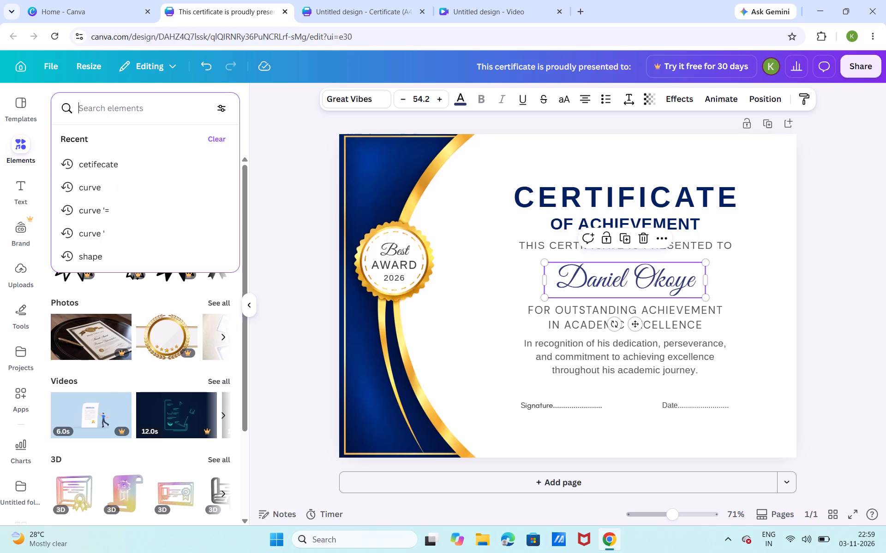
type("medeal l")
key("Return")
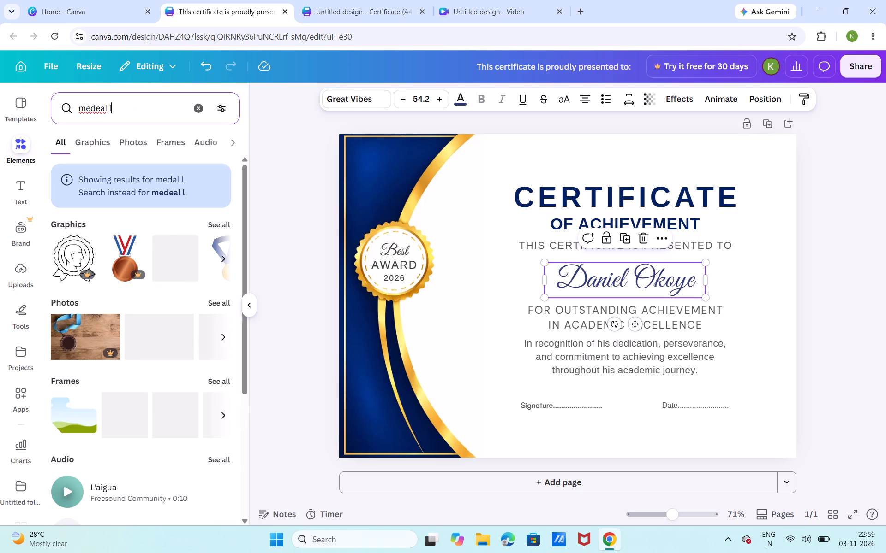
scroll(133, 368, "down", 1)
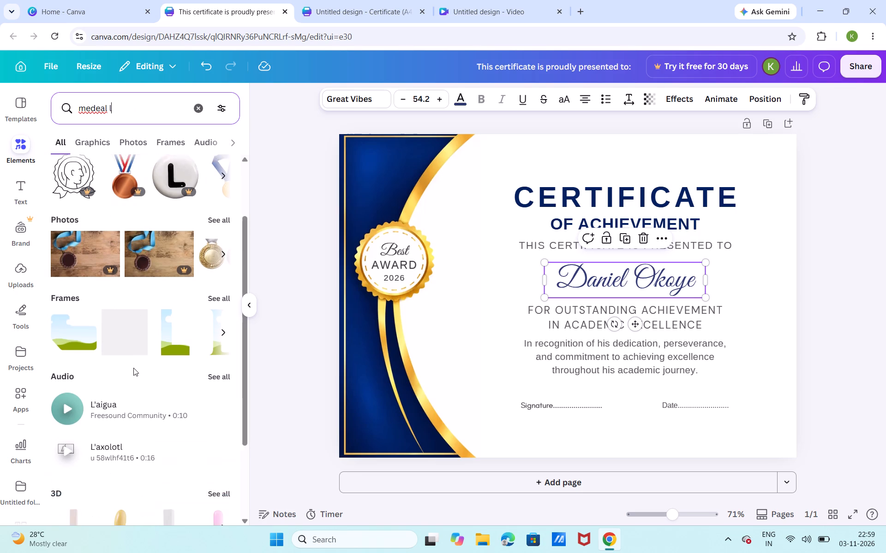
scroll(133, 368, "down", 2)
scroll(133, 368, "up", 1)
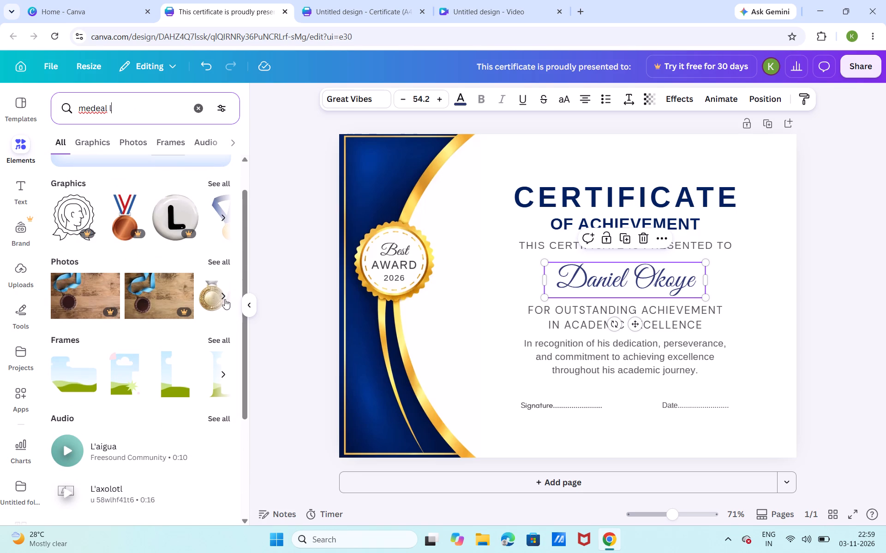
left_click(223, 290)
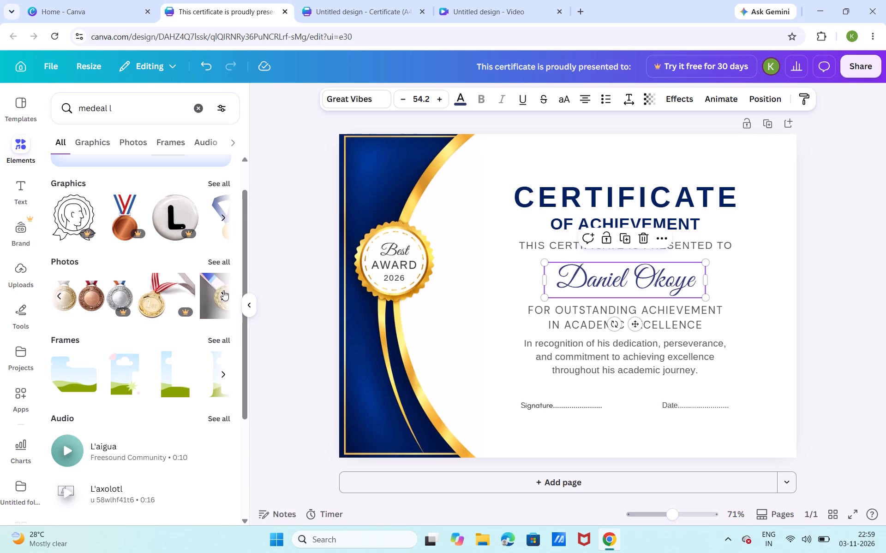
left_click(223, 290)
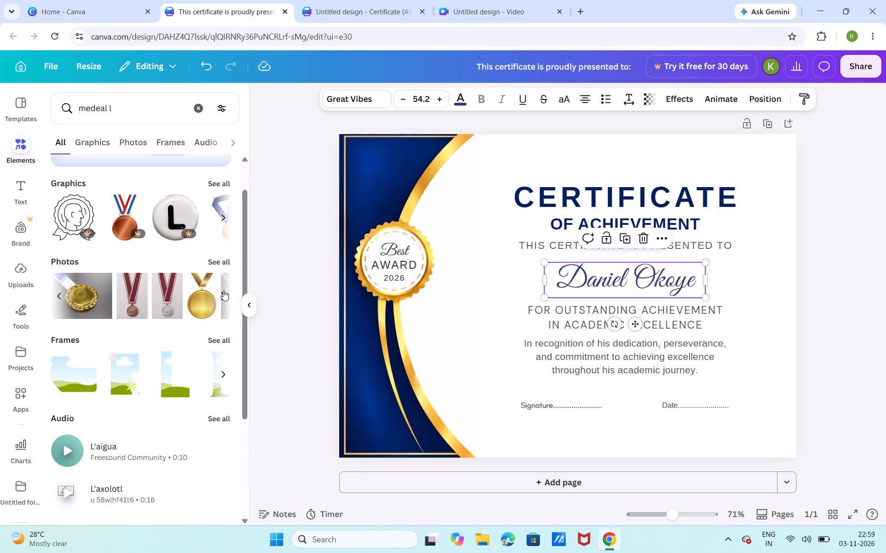
left_click(196, 299)
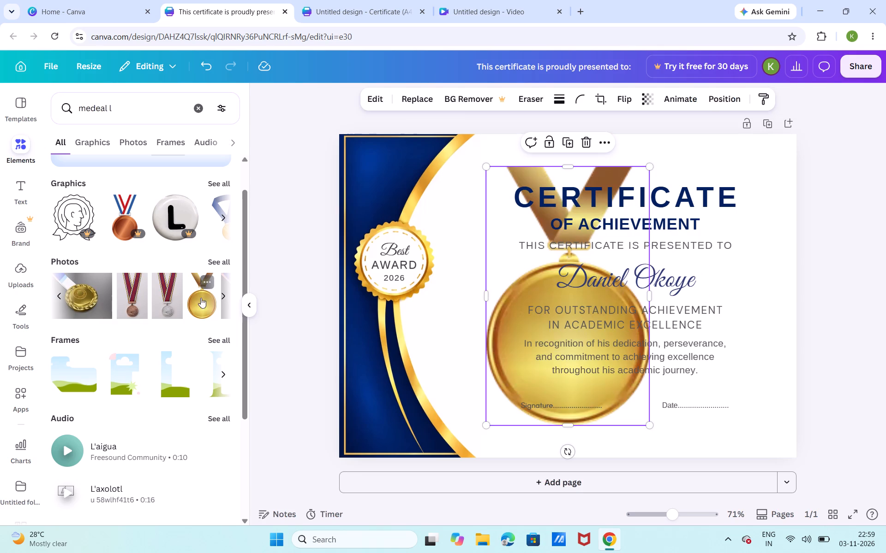
Move the gold medal image over the Best Award badge and navy panel on the certificate's left side.
left_click(595, 317)
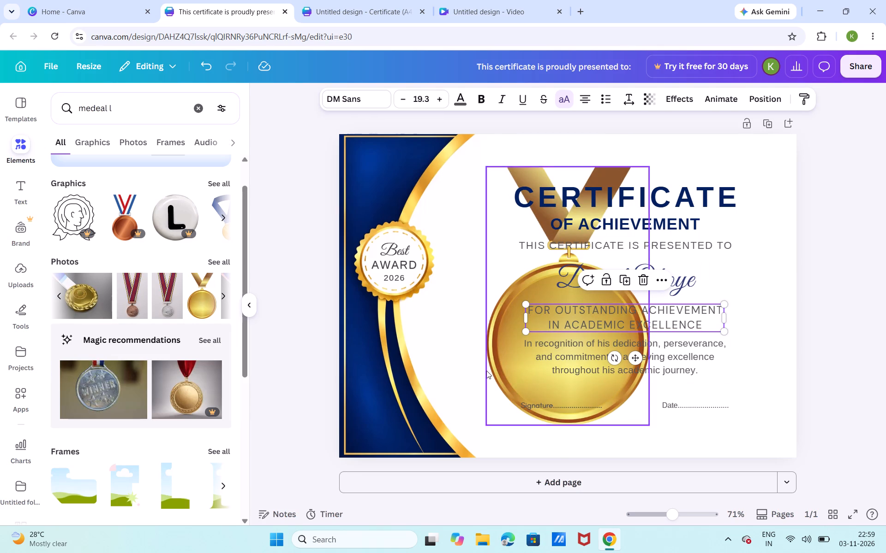
left_click(486, 371)
left_click(500, 382)
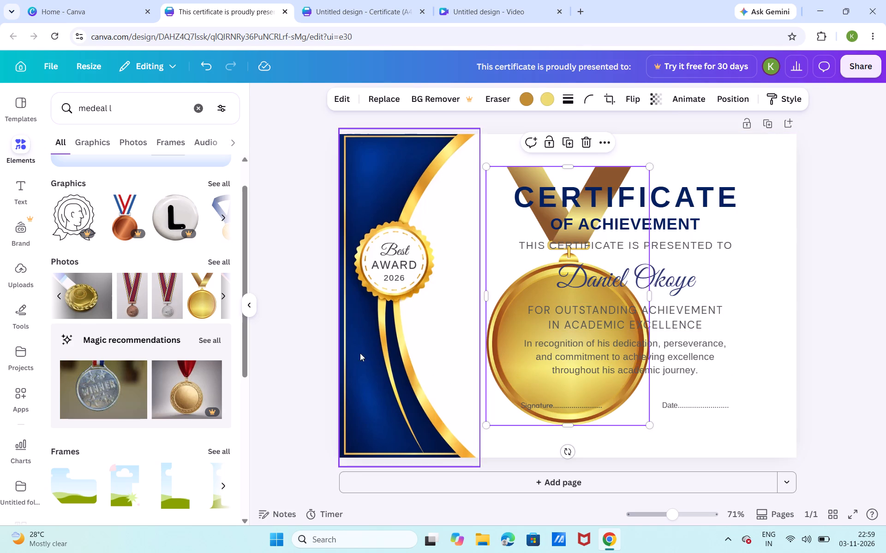
left_click_drag(496, 408, 366, 382)
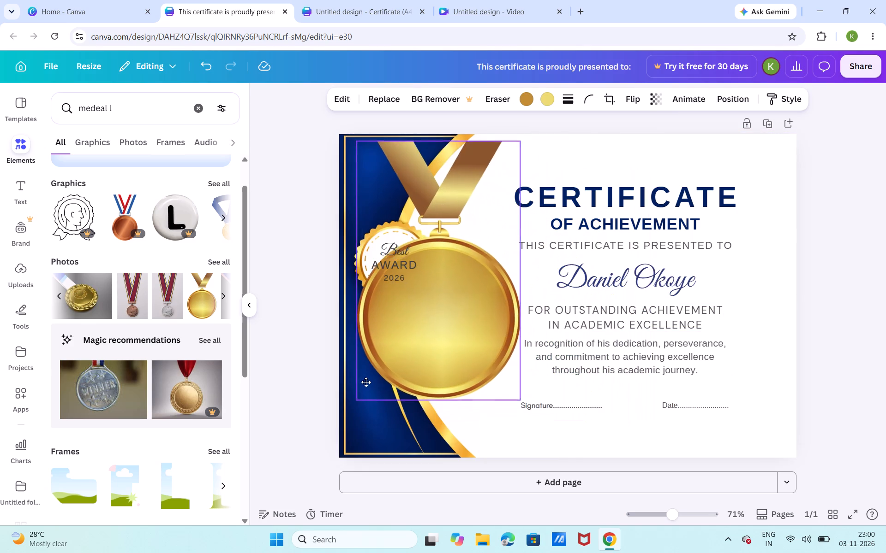
left_click_drag(366, 382, 358, 373)
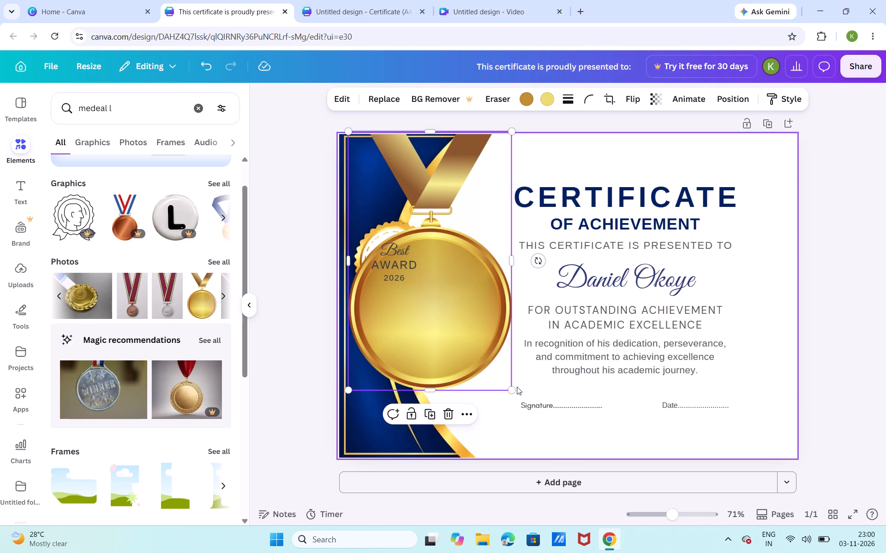
Shrink the gold medal image and move it off the Best Award badge to the top edge beside the CERTIFICATE heading.
left_click_drag(509, 386, 432, 228)
left_click_drag(392, 196, 509, 171)
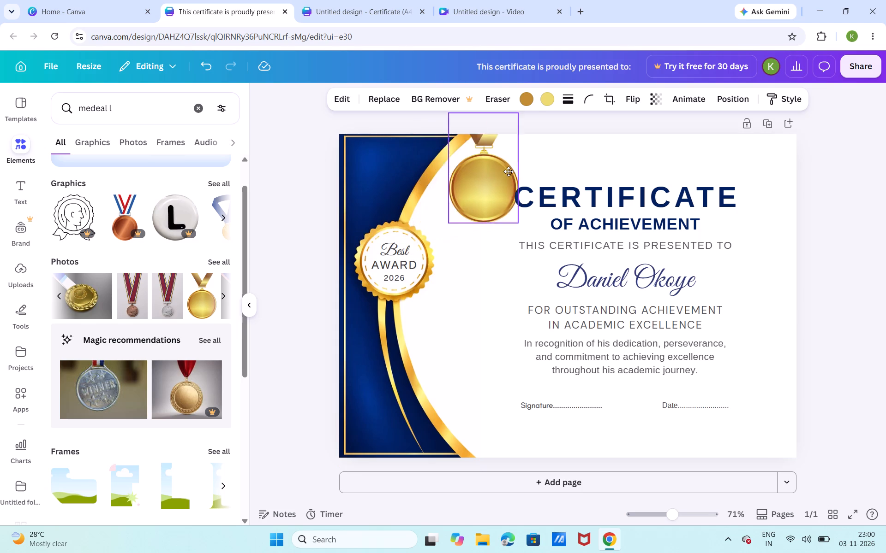
left_click_drag(509, 171, 485, 176)
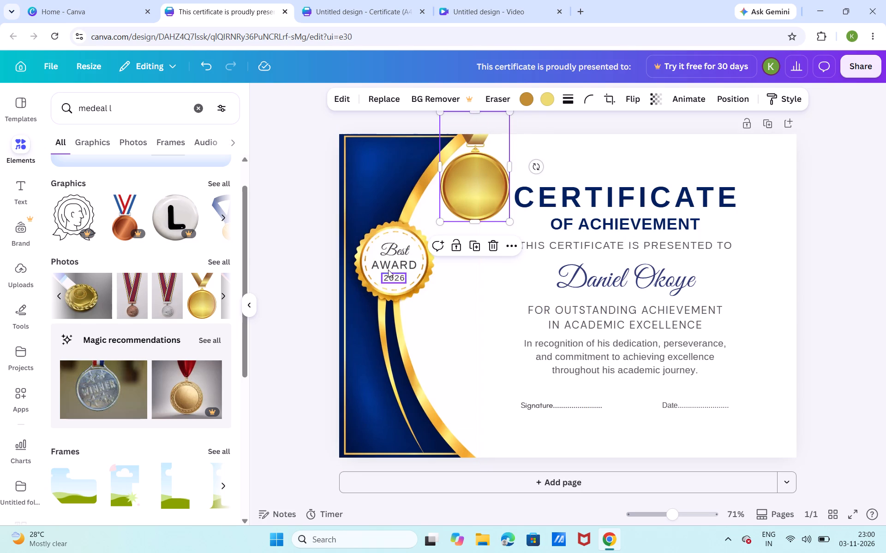
Delete the navy and gold side panel graphic that includes the award badge from the certificate.
left_click(389, 269)
left_click(417, 283)
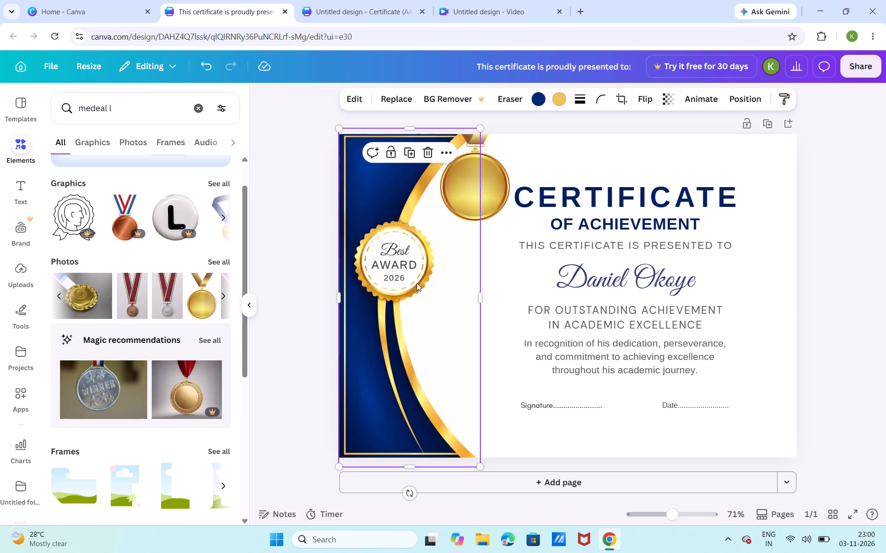
left_click(429, 150)
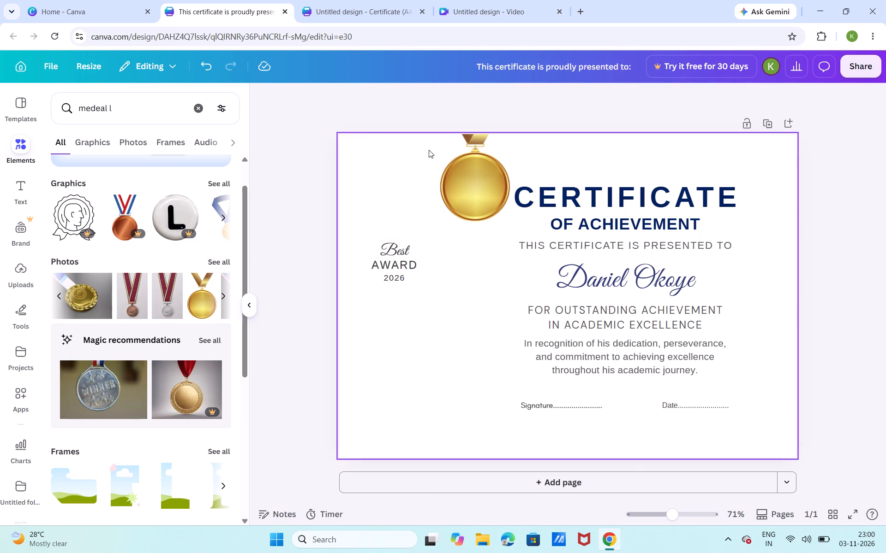
Delete the leftover badge texts AWARD, Best and 2026 from the certificate's left side.
left_click_drag(373, 269, 377, 255)
left_click_drag(377, 255, 372, 267)
left_click(409, 233)
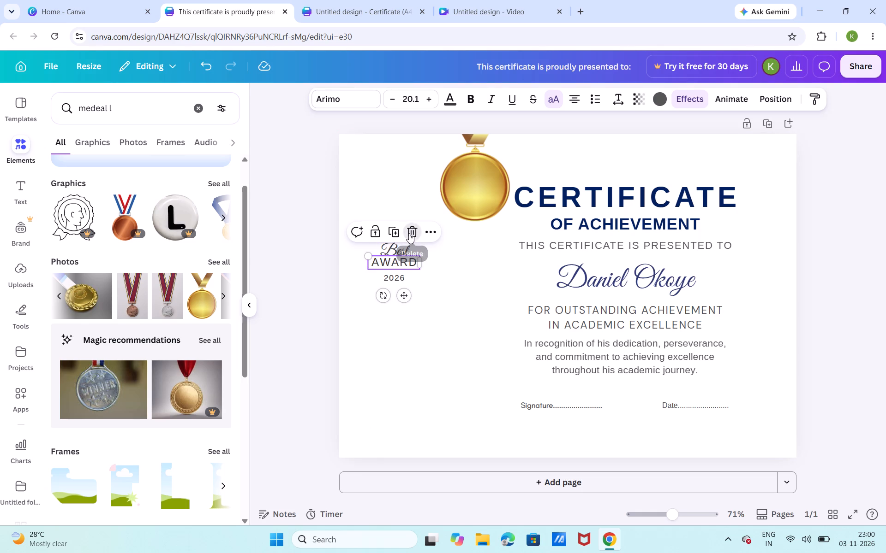
left_click(389, 249)
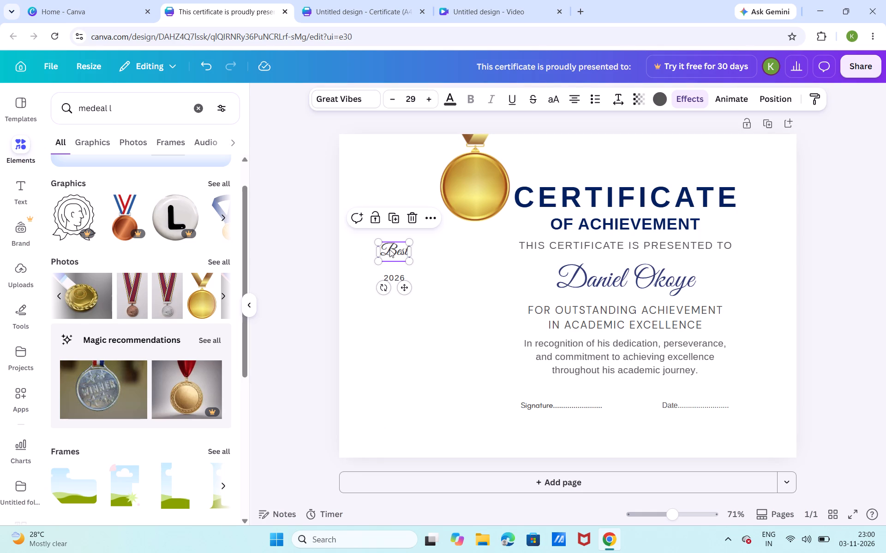
key("shift+Down")
key("Down")
key("shift+Down")
key("shift+Down")
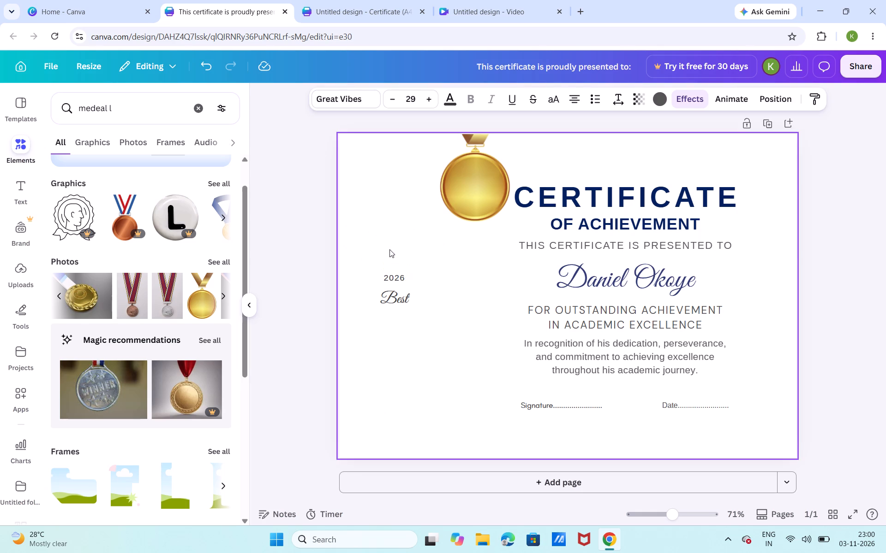
left_click_drag(381, 257, 394, 294)
left_click_drag(386, 192, 378, 266)
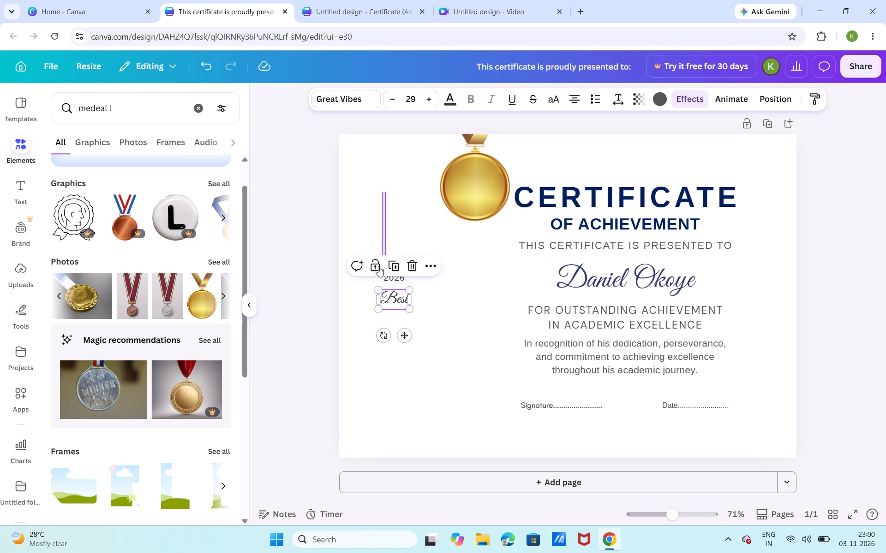
left_click_drag(378, 266, 417, 359)
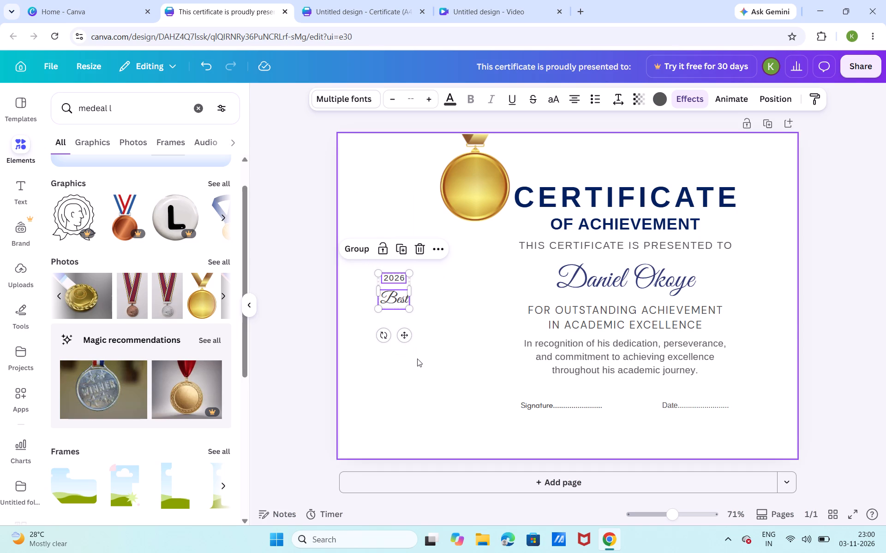
key("Delete")
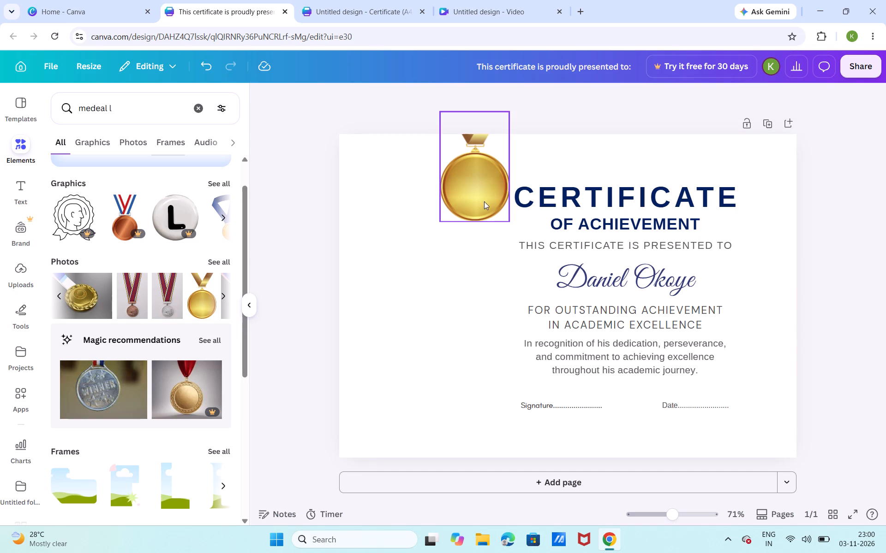
Move the gold medal into the certificate's top-left corner and enlarge it slightly, aligned with the page edges.
left_click_drag(490, 191, 401, 209)
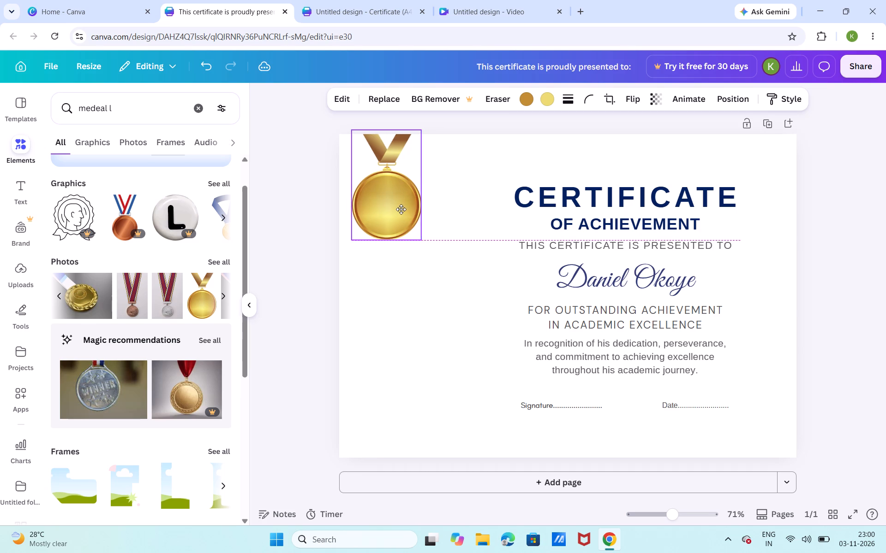
left_click_drag(401, 209, 396, 209)
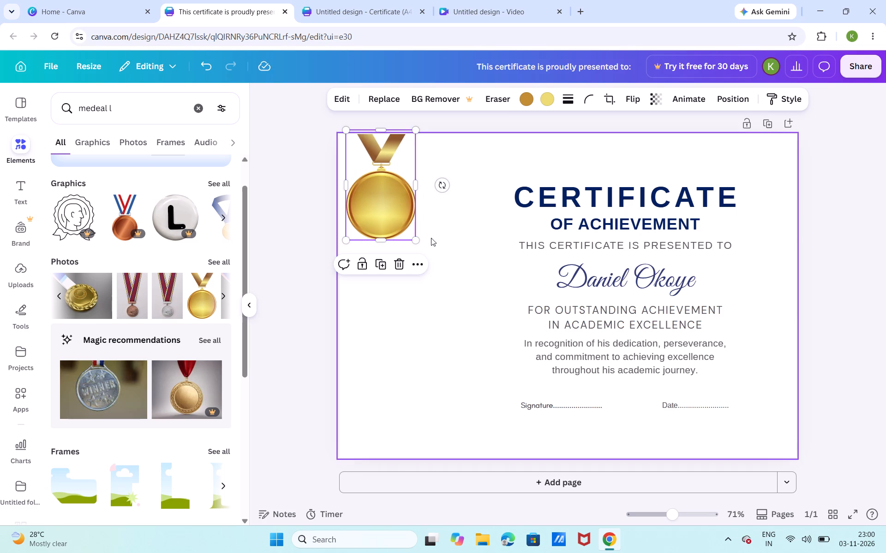
left_click_drag(413, 240, 420, 333)
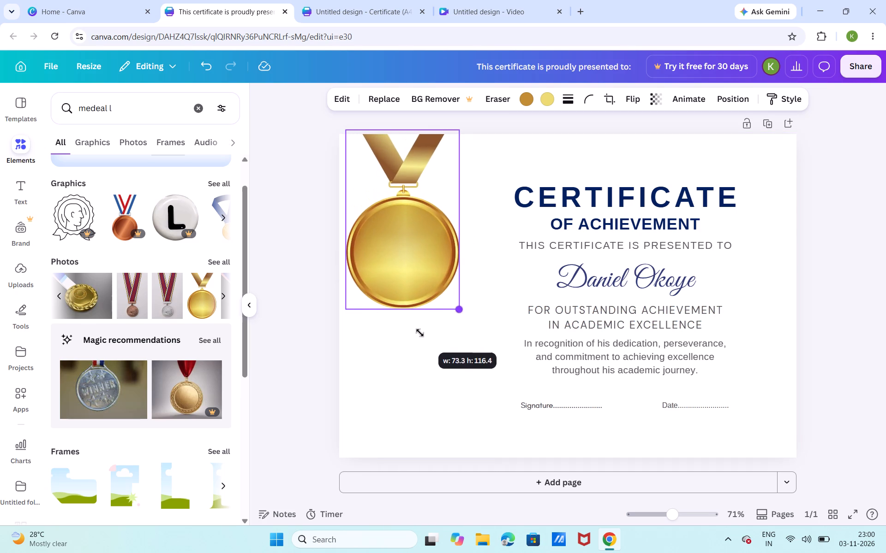
left_click_drag(420, 333, 385, 283)
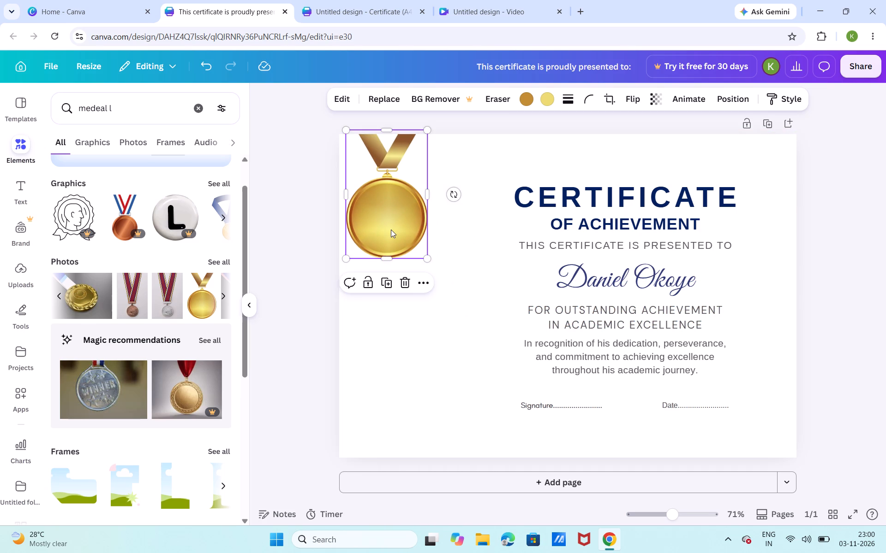
left_click_drag(391, 229, 384, 247)
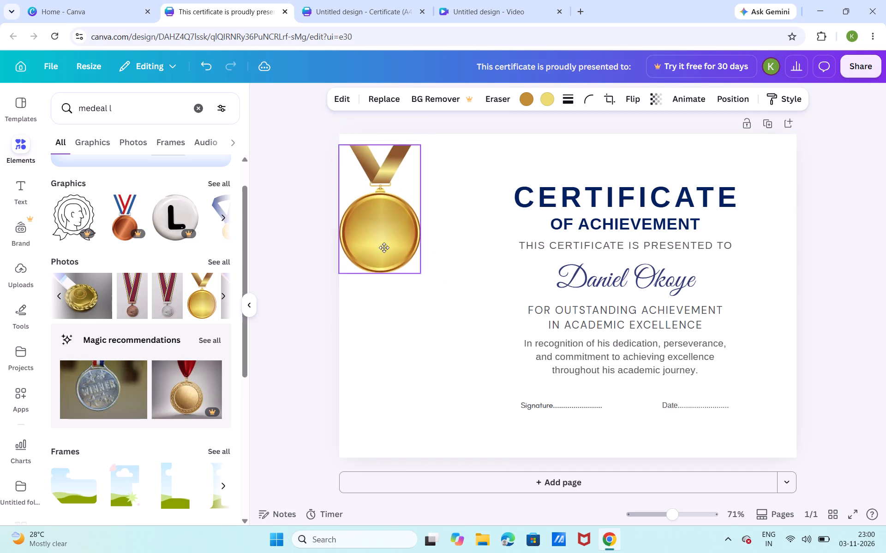
left_click_drag(384, 247, 384, 233)
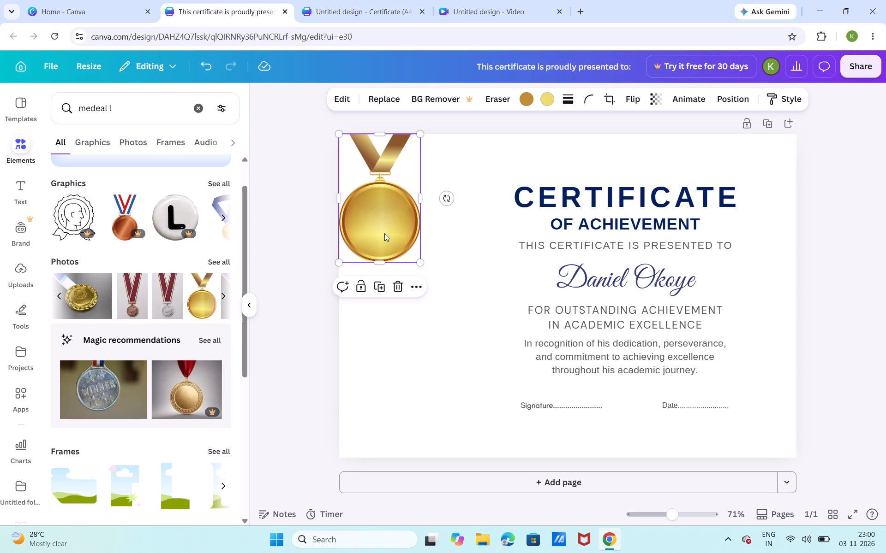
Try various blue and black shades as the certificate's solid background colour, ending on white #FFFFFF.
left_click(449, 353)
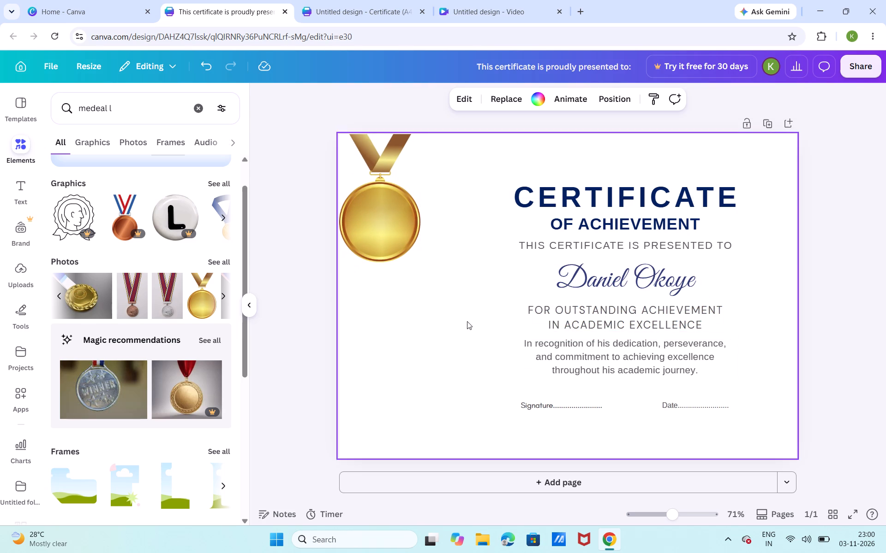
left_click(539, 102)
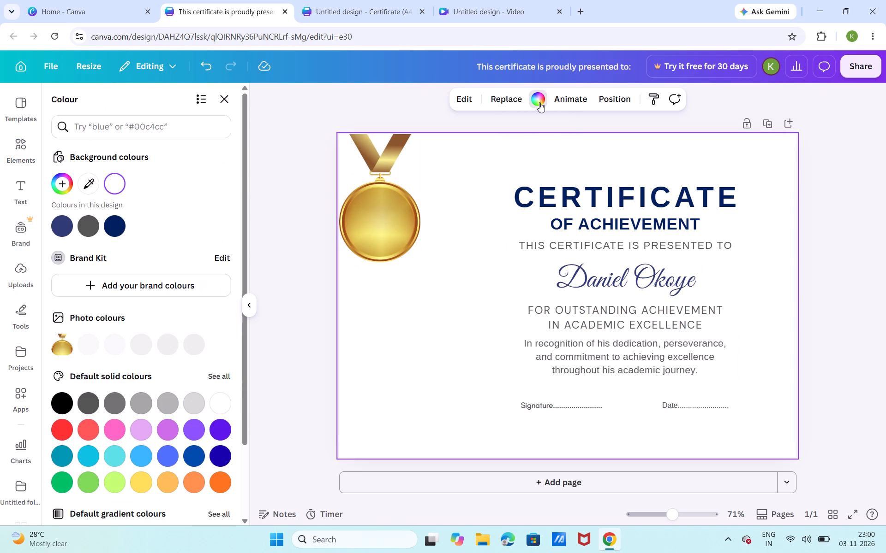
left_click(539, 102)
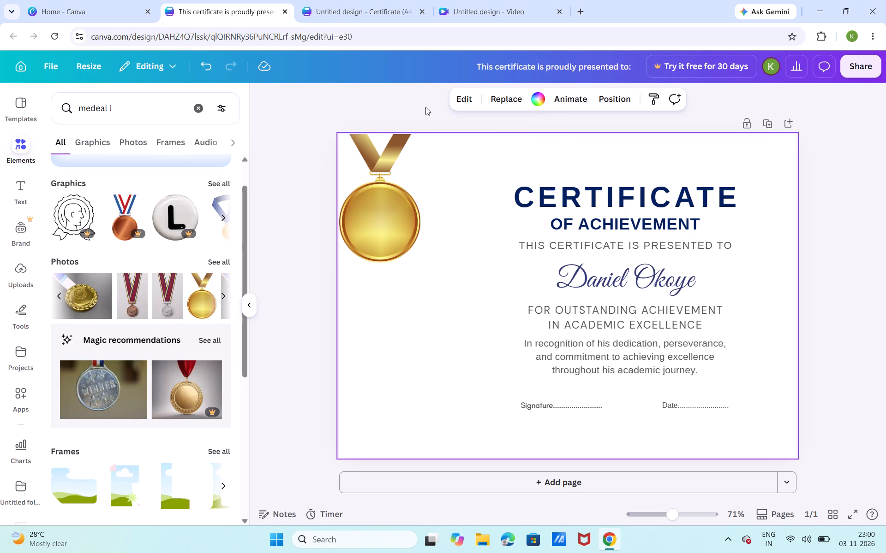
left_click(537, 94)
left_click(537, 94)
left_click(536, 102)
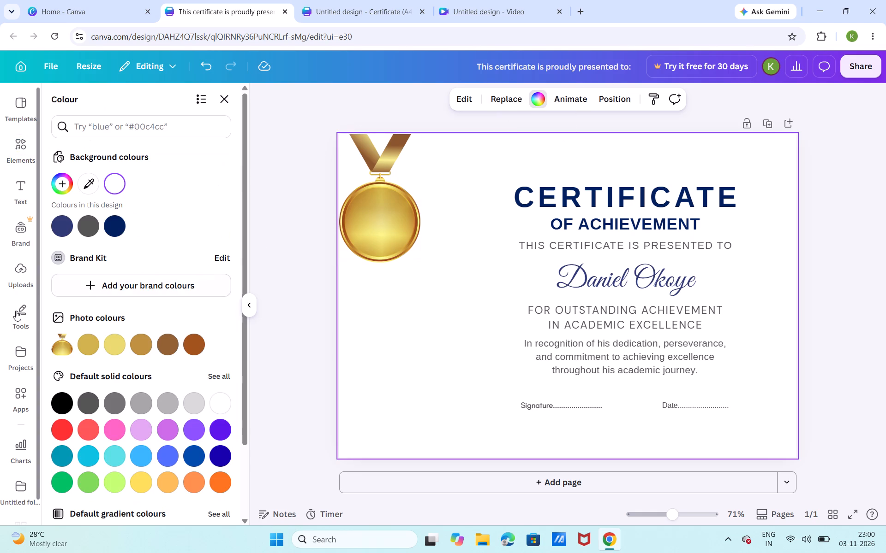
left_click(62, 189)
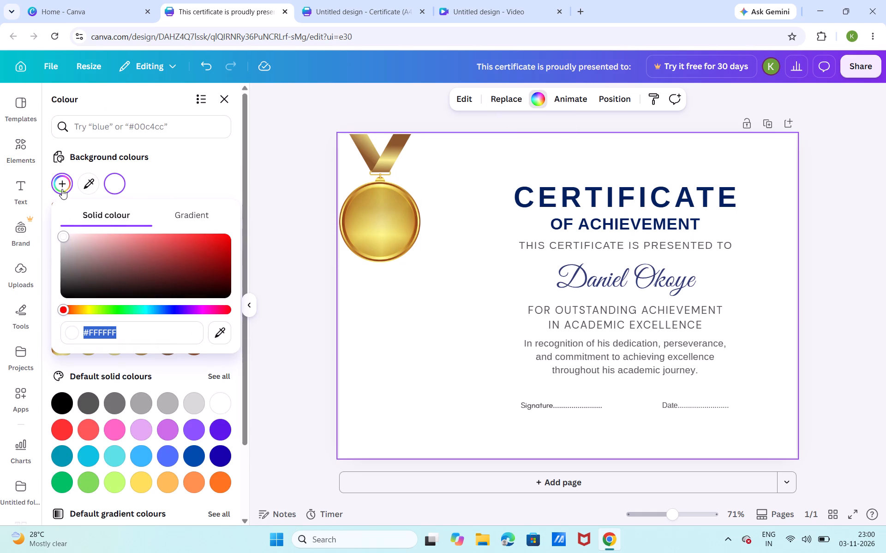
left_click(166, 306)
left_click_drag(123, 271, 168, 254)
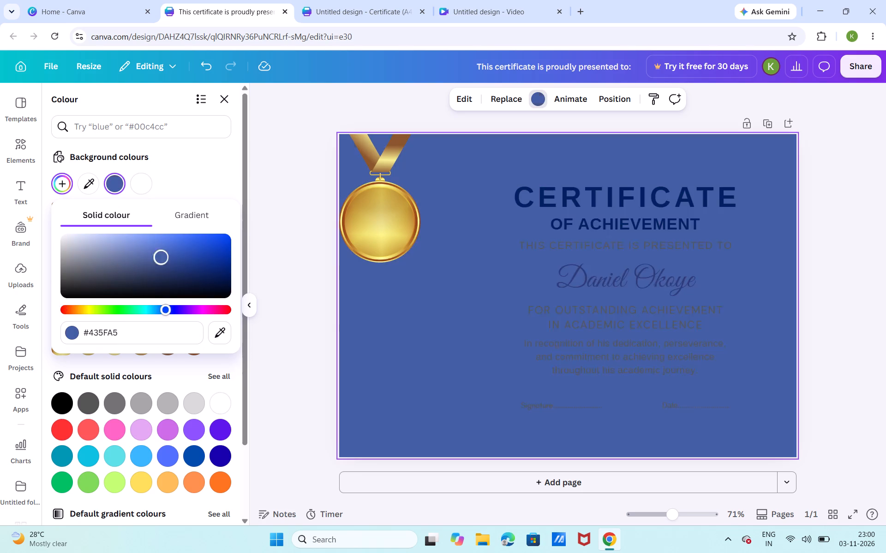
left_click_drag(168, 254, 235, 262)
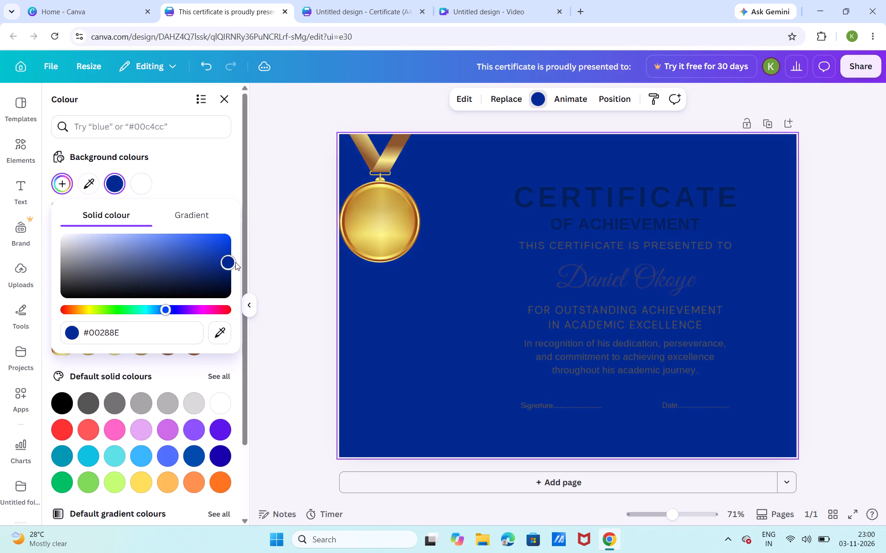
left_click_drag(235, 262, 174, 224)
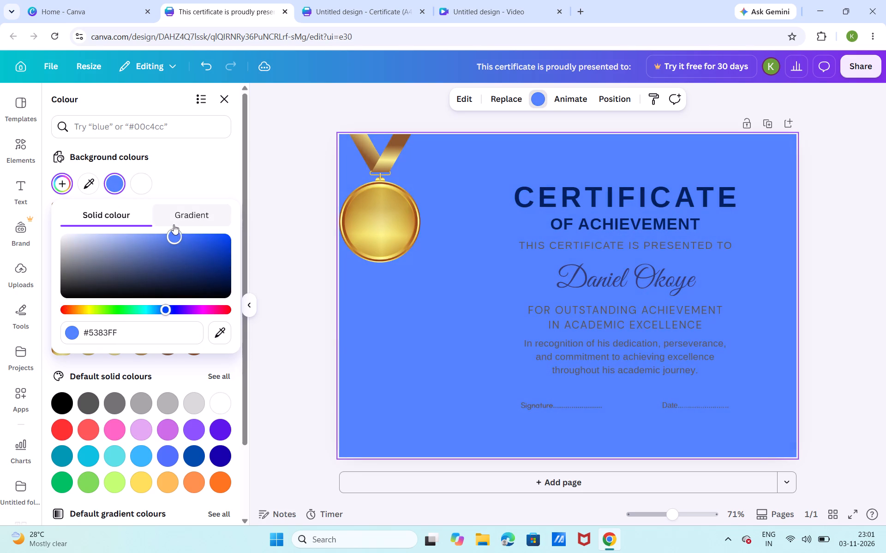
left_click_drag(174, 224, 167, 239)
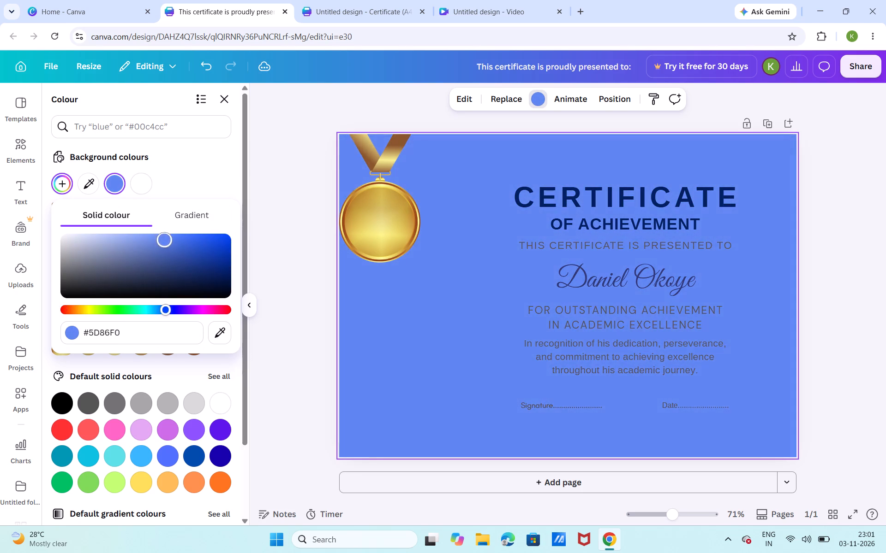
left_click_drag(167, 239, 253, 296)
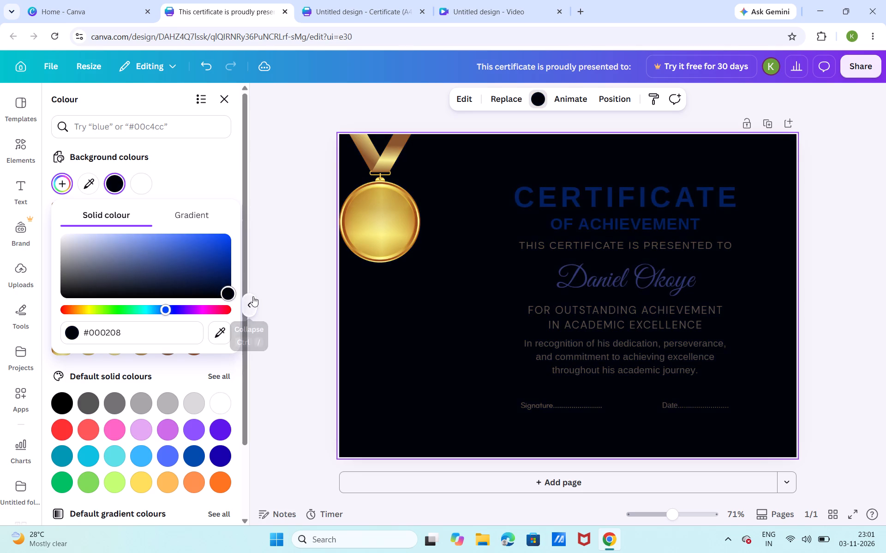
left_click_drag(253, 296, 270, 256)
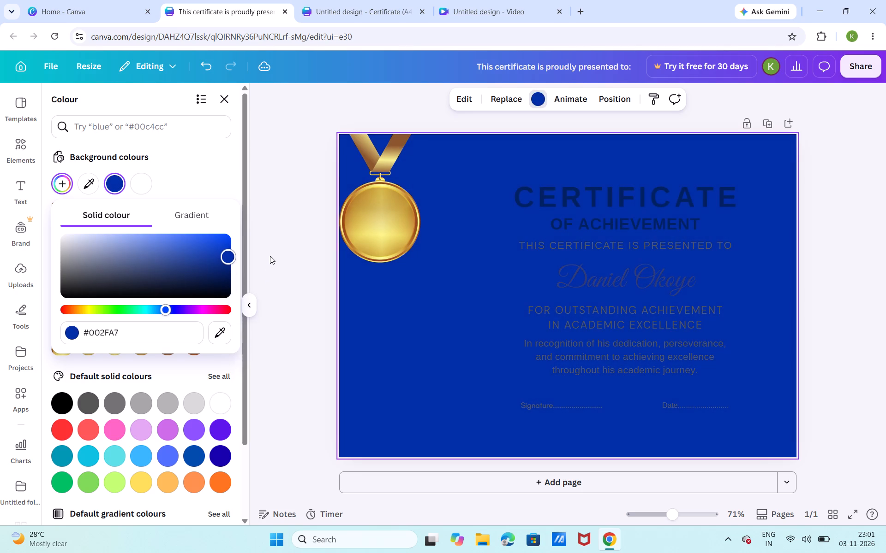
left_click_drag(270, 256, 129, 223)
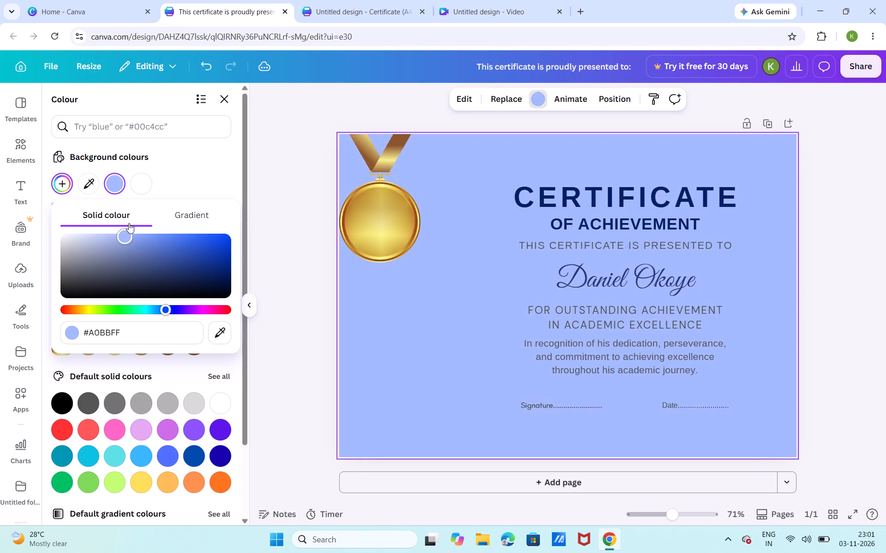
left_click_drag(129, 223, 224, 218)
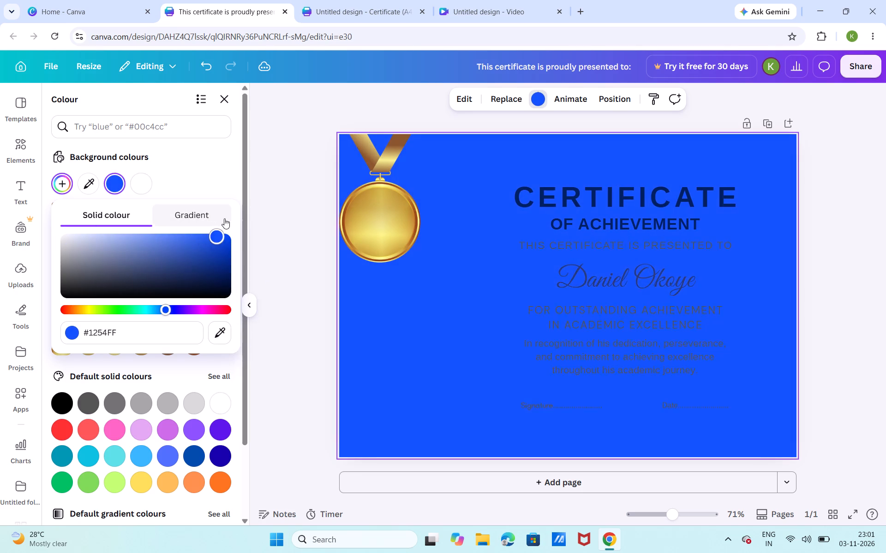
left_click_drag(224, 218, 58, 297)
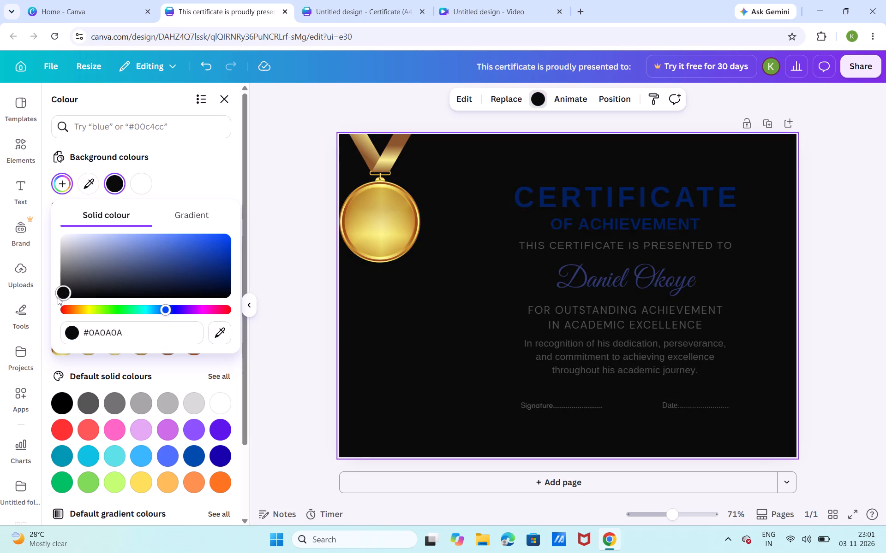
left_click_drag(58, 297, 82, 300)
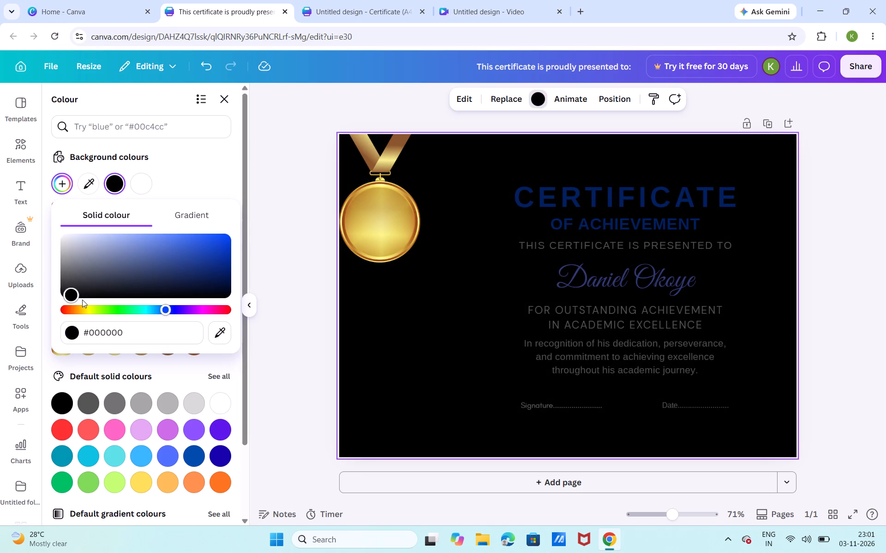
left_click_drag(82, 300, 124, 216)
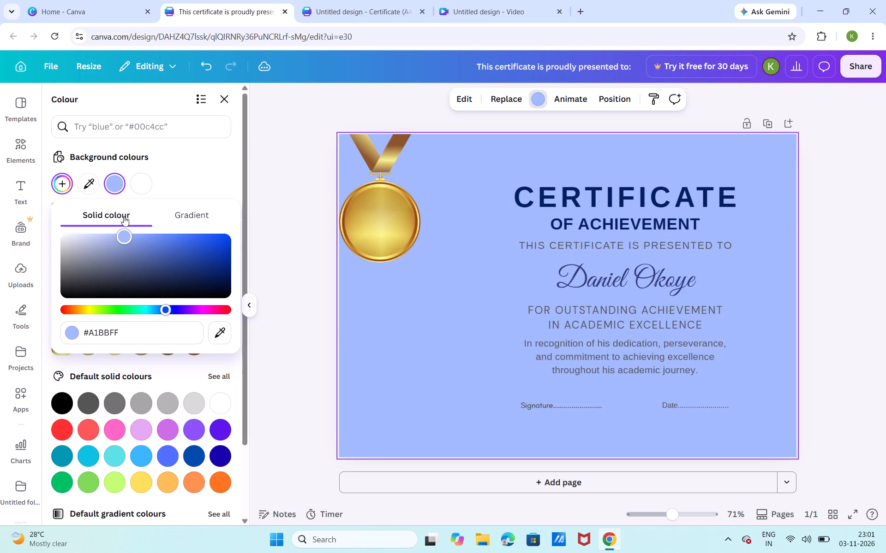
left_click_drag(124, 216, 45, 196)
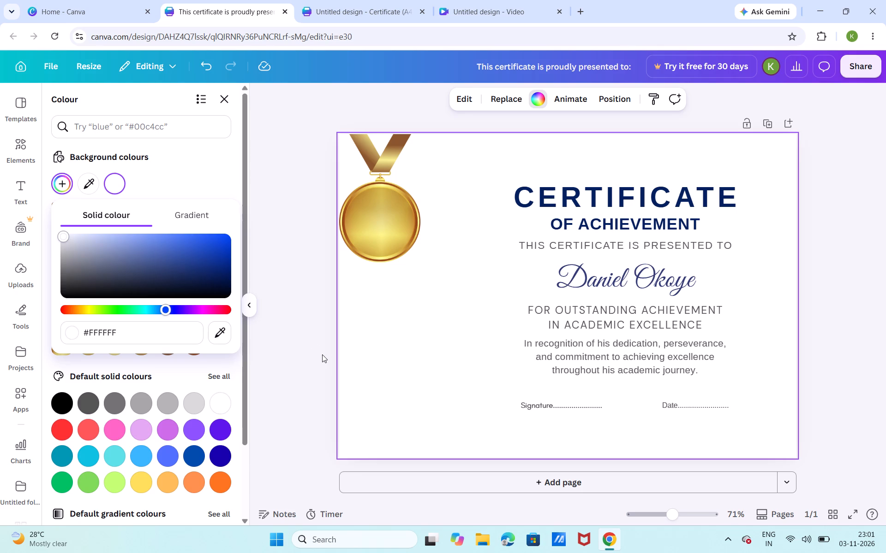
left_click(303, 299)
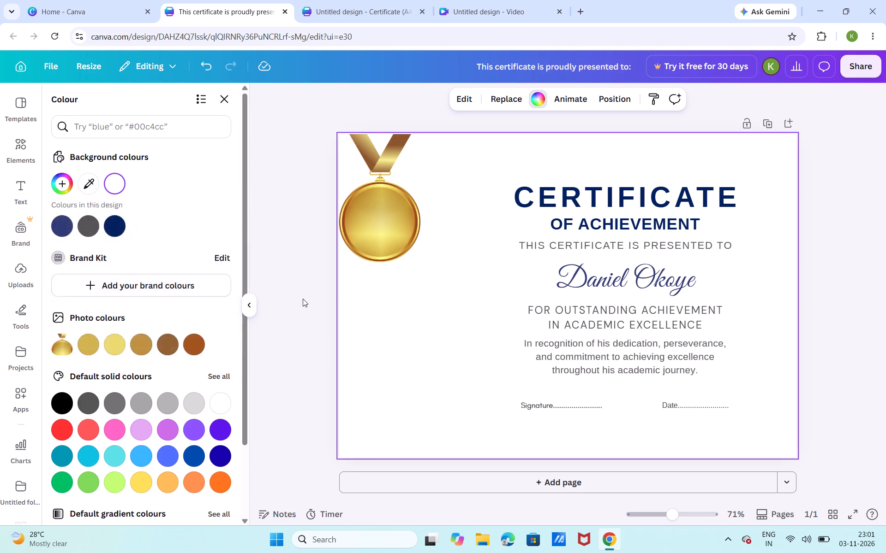
Enlarge the gold medal further and shift it slightly right from the certificate's left edge, with its ribbon meeting the top edge.
left_click(388, 165)
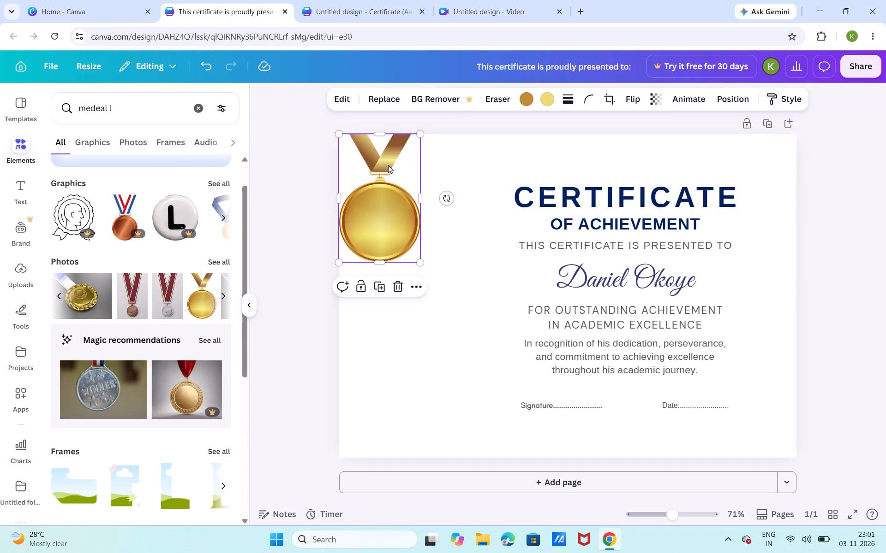
left_click_drag(417, 261, 440, 280)
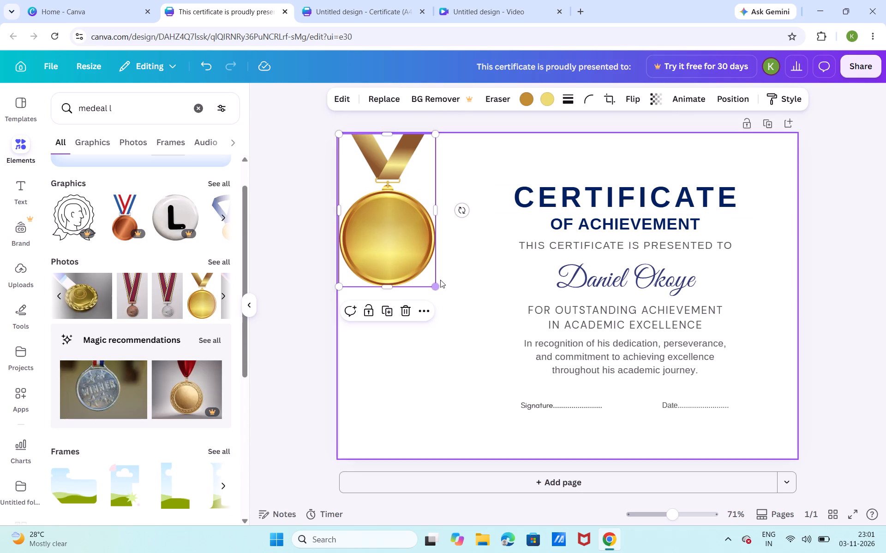
left_click_drag(413, 240, 430, 236)
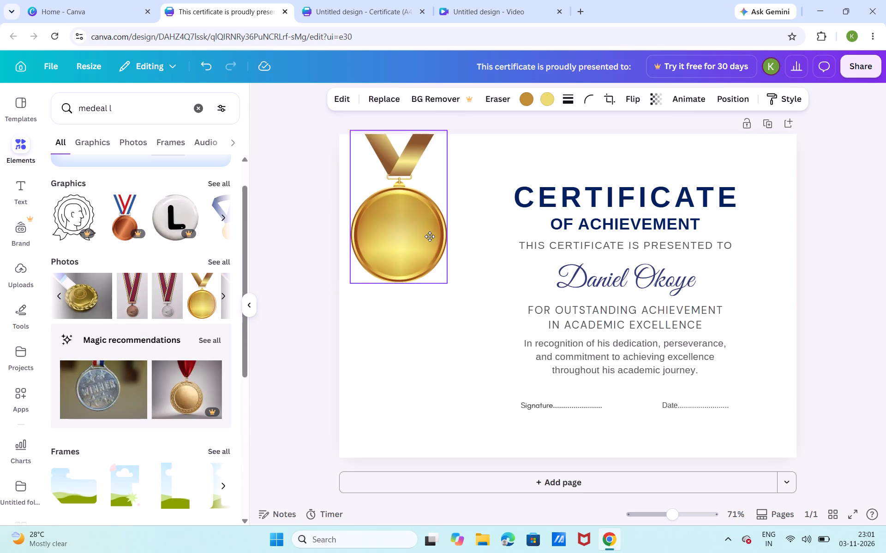
left_click_drag(430, 236, 436, 241)
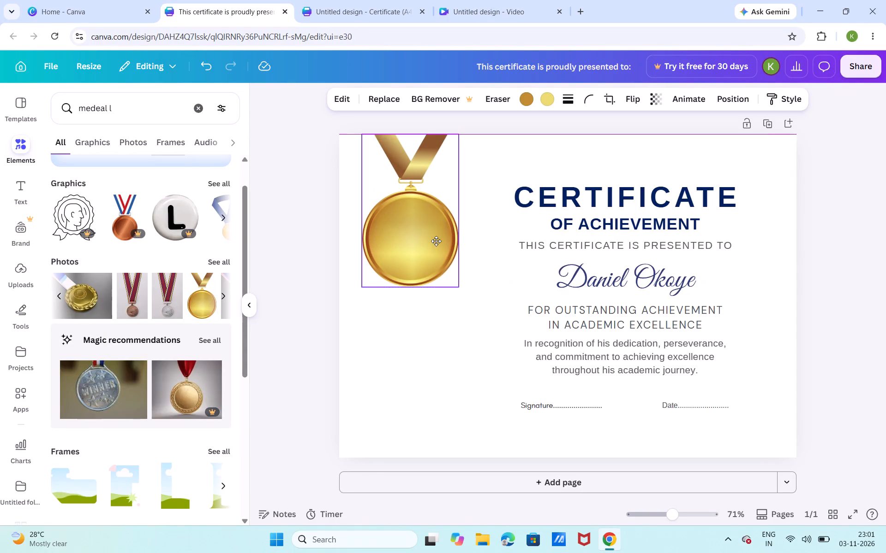
left_click_drag(436, 241, 435, 236)
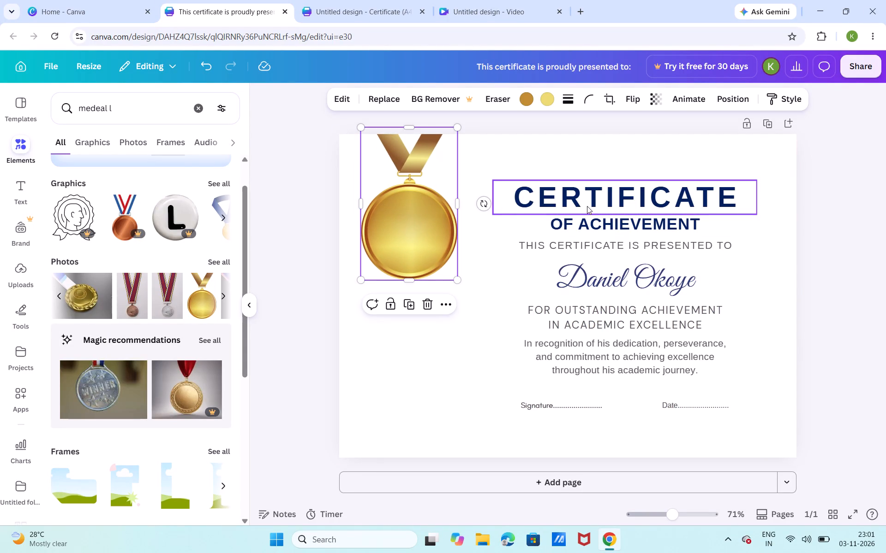
Shift the CERTIFICATE heading, OF ACHIEVEMENT, the presented-to line and the recipient name left towards the medal.
left_click_drag(575, 201, 551, 205)
left_click_drag(615, 230, 604, 246)
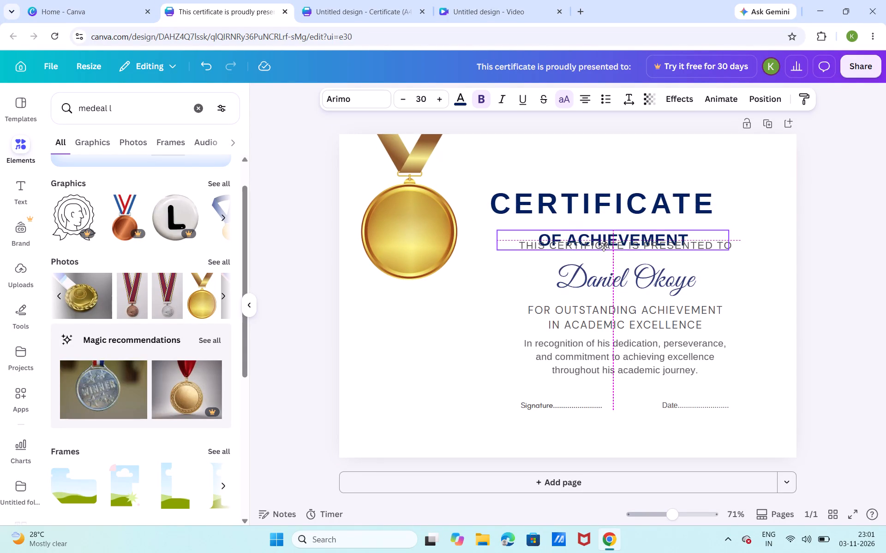
left_click_drag(604, 246, 595, 236)
left_click_drag(575, 251, 563, 259)
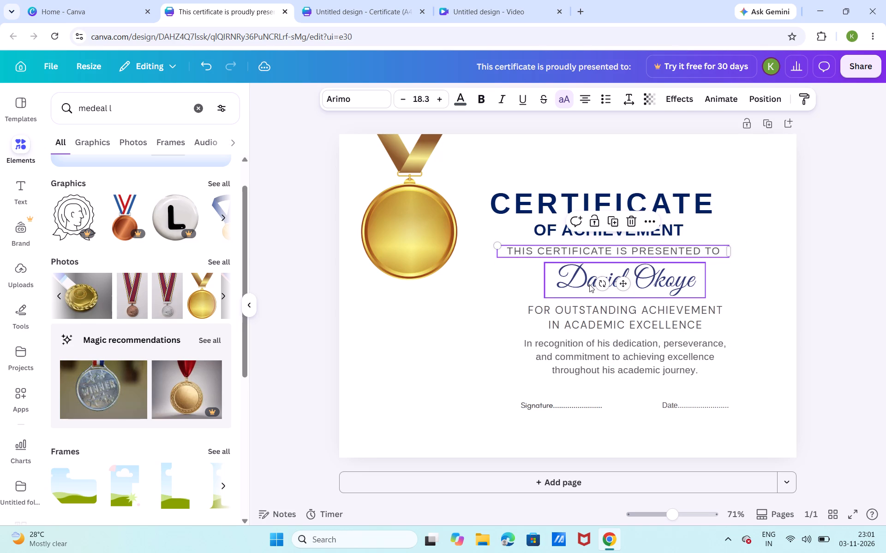
left_click_drag(589, 284, 569, 286)
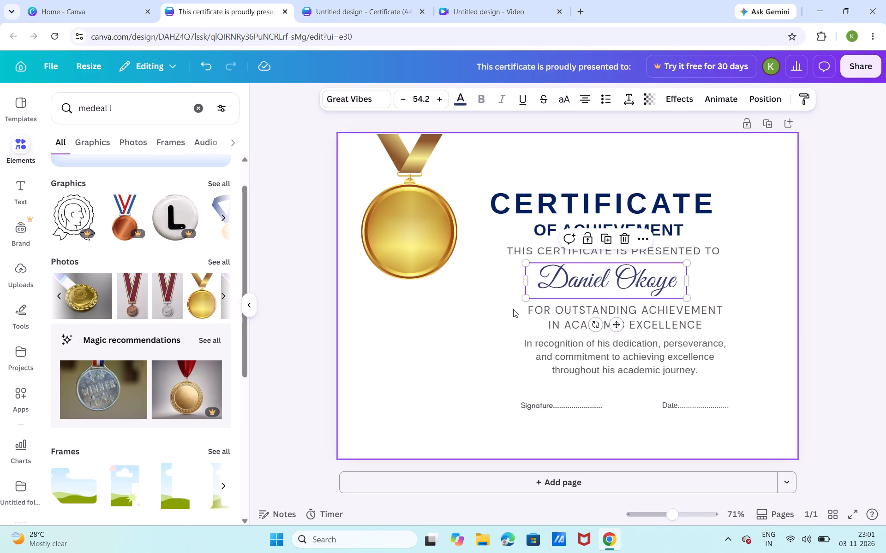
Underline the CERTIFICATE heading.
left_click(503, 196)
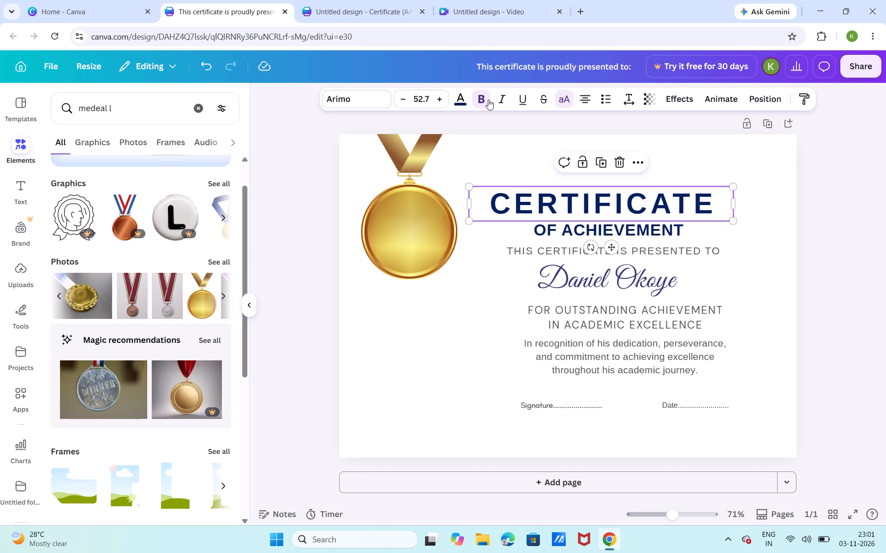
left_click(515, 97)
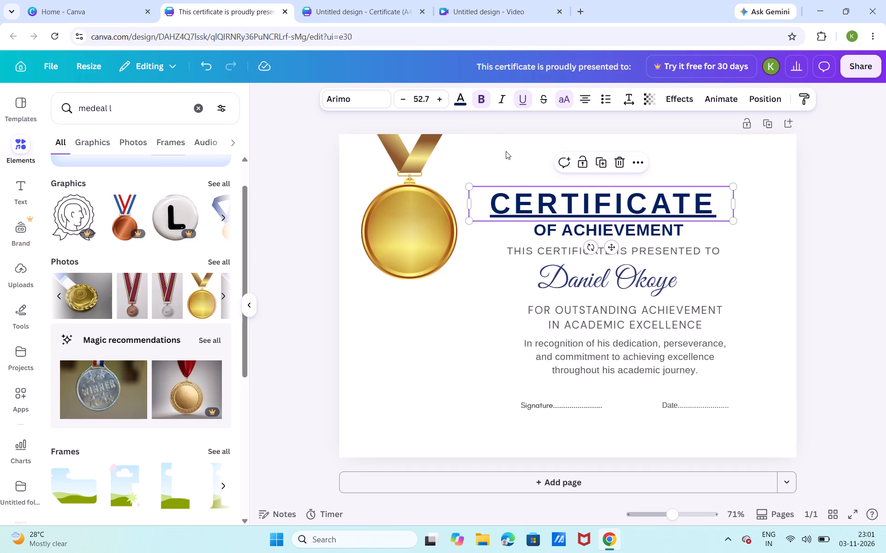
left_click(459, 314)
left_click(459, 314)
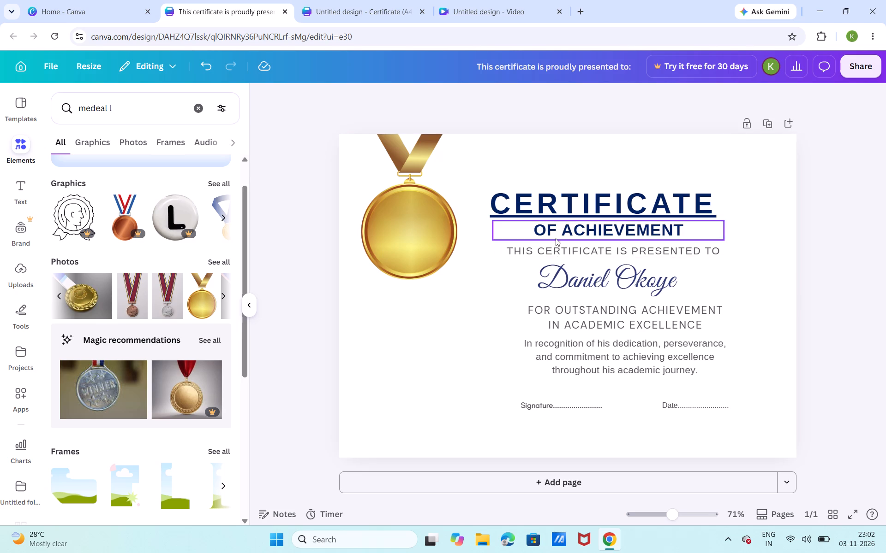
Move the OF ACHIEVEMENT subtitle slightly left, just under the CERTIFICATE heading.
left_click_drag(551, 230, 534, 231)
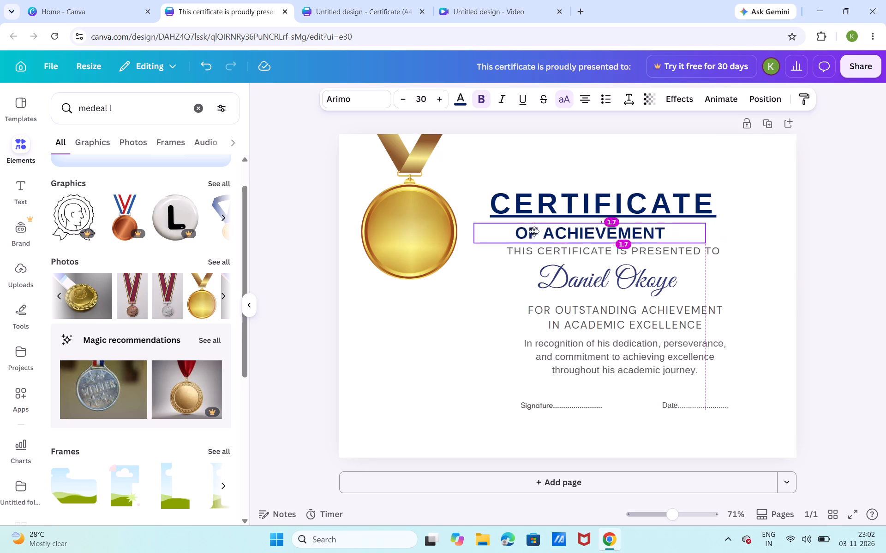
left_click_drag(534, 231, 539, 226)
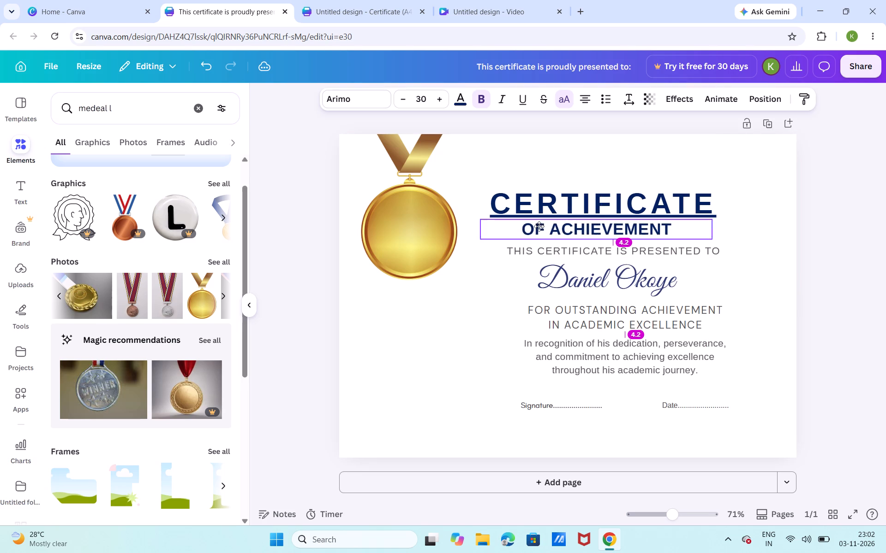
left_click_drag(539, 226, 541, 227)
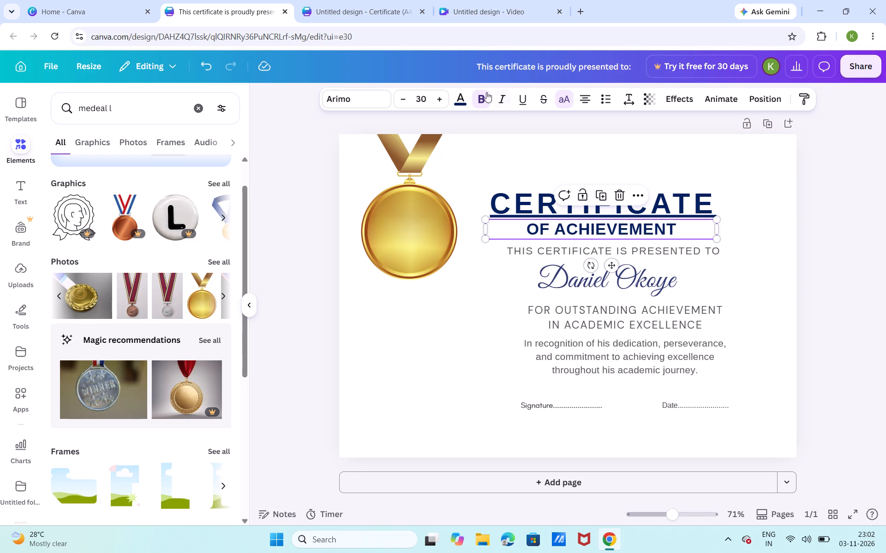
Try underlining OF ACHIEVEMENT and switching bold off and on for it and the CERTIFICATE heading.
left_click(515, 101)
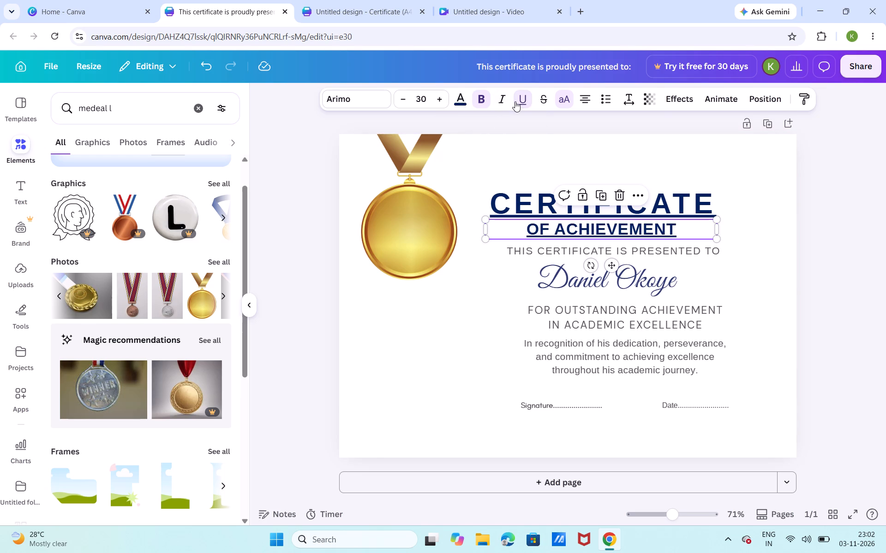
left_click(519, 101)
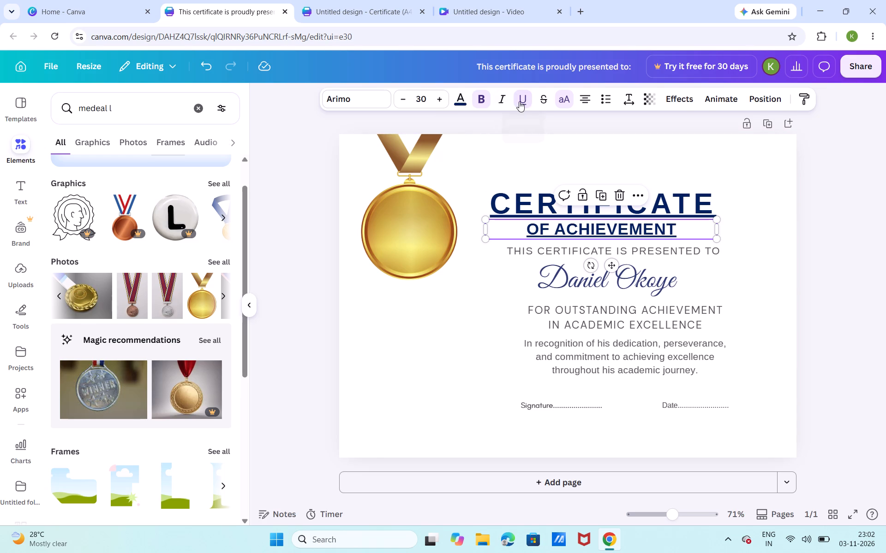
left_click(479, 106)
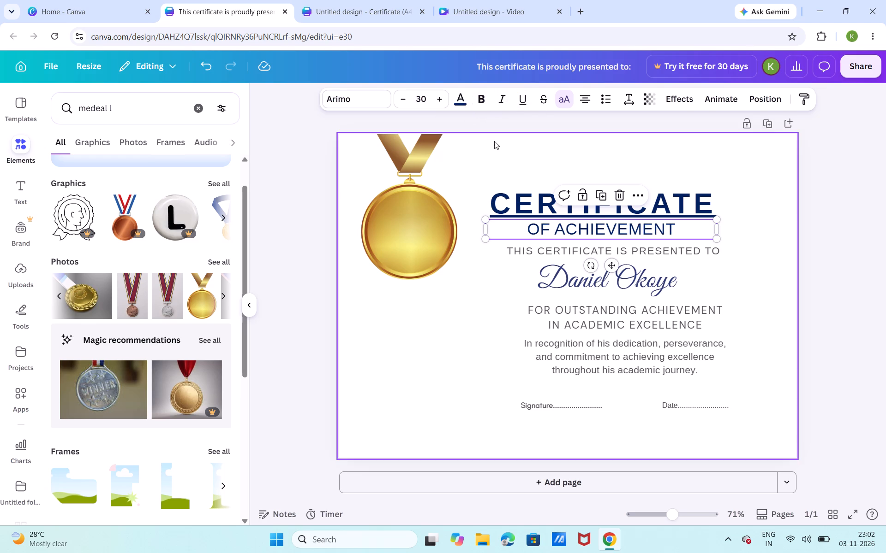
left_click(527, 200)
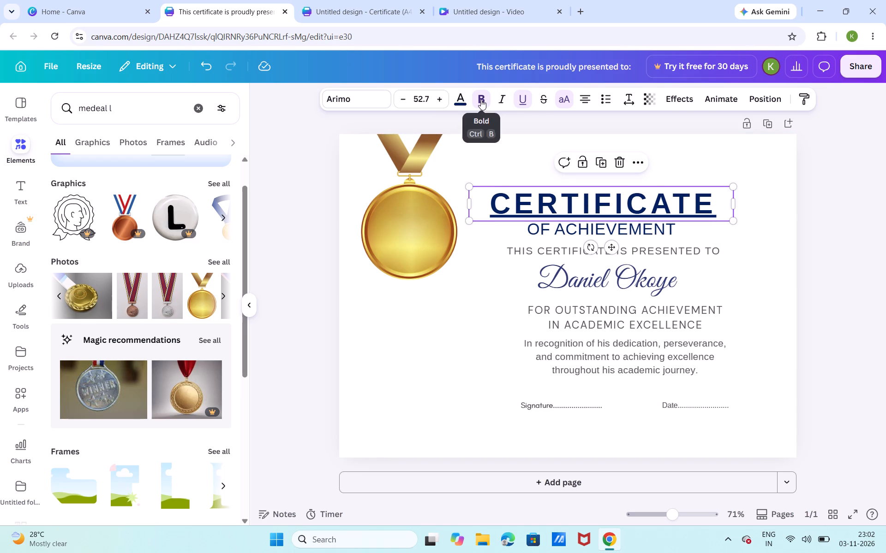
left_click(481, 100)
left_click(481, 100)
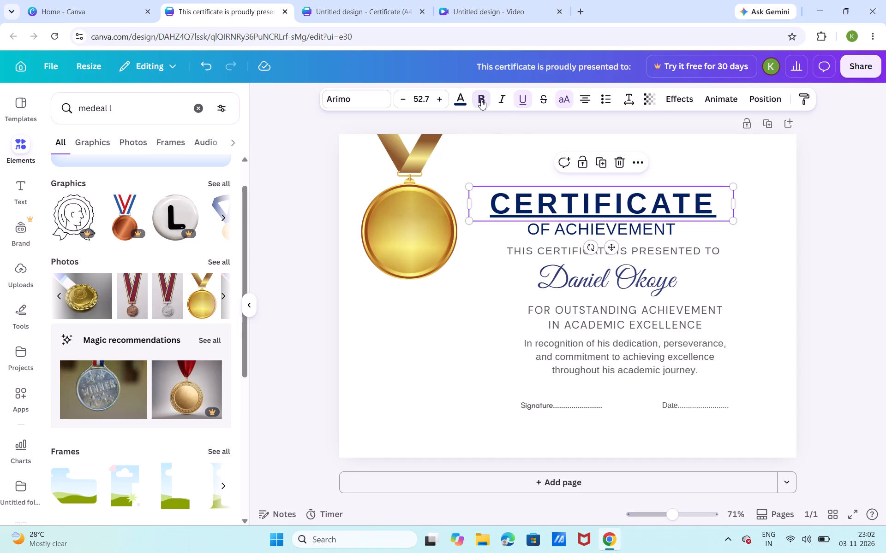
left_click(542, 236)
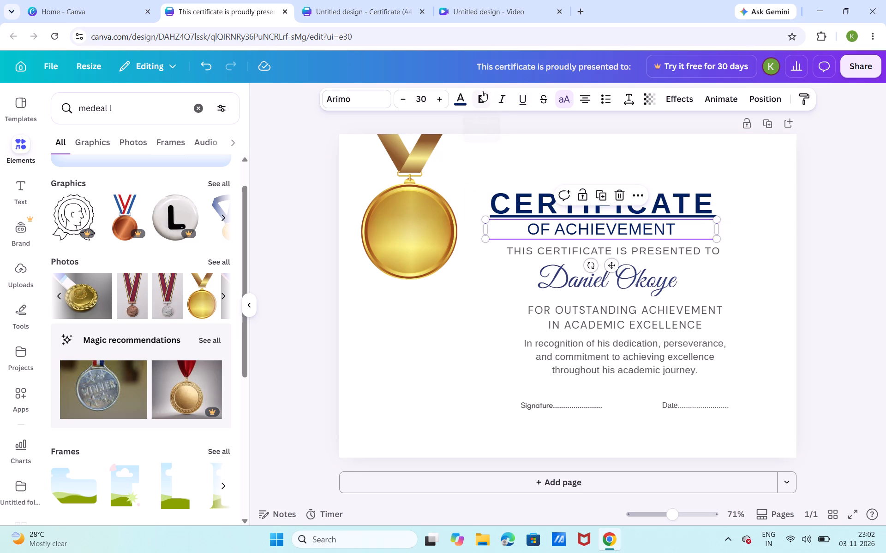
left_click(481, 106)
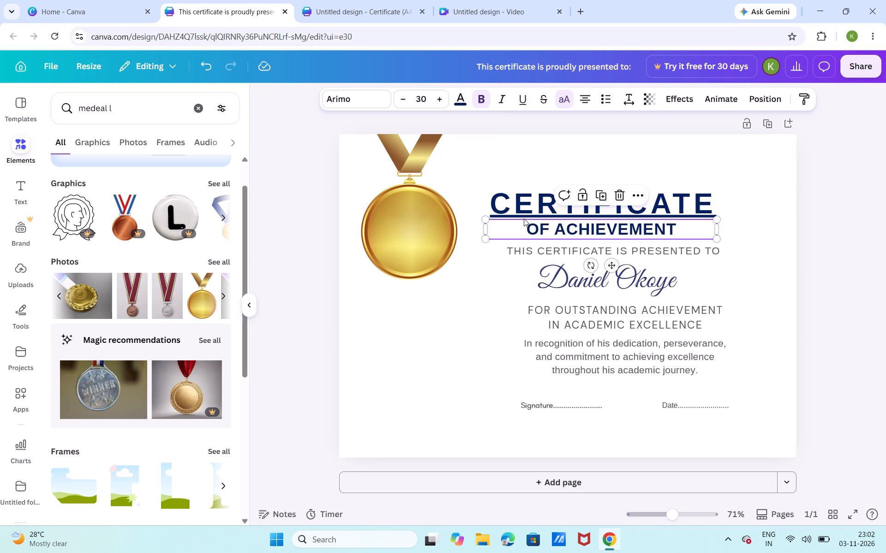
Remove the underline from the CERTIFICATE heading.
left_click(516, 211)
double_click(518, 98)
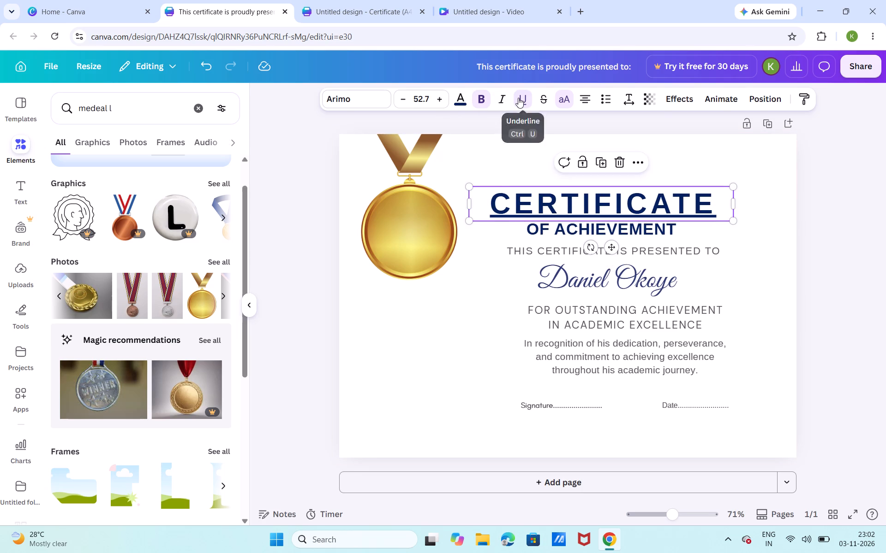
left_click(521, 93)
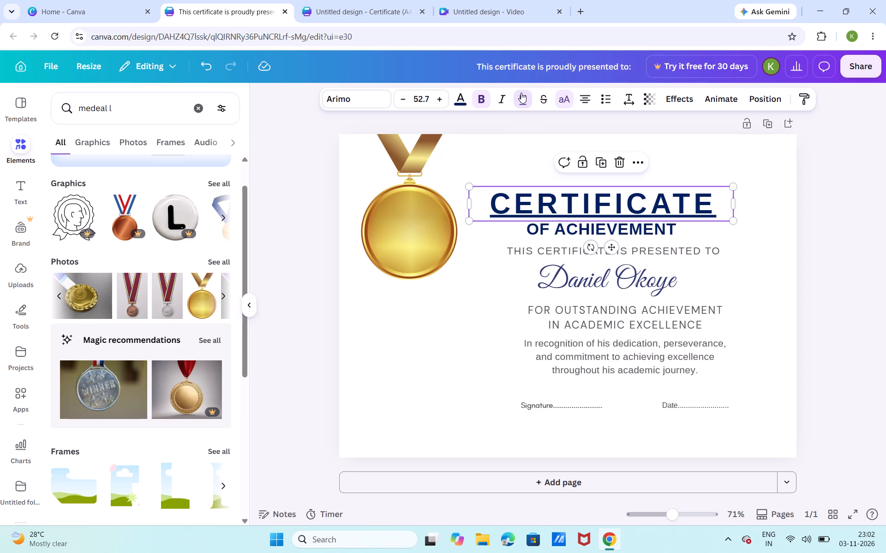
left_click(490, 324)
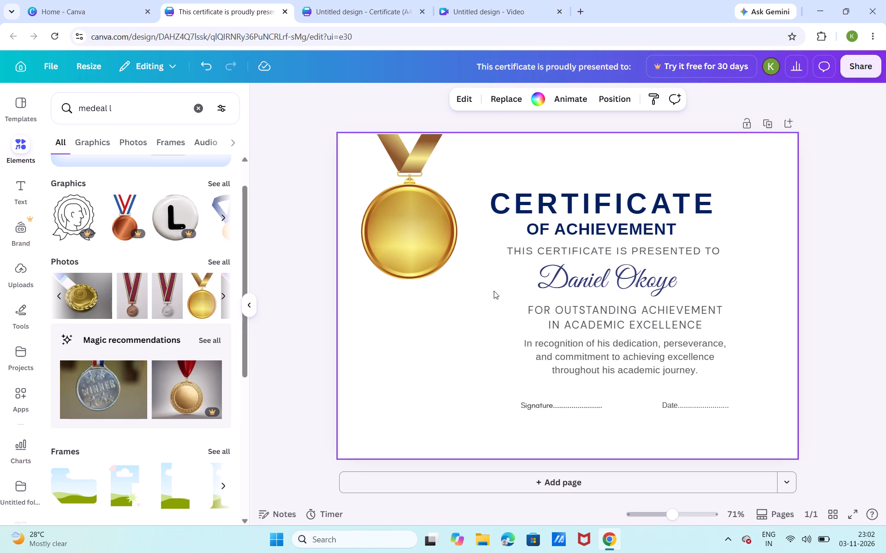
Nudge the line THIS CERTIFICATE IS PRESENTED TO slightly left and make it bold.
left_click_drag(527, 254, 517, 260)
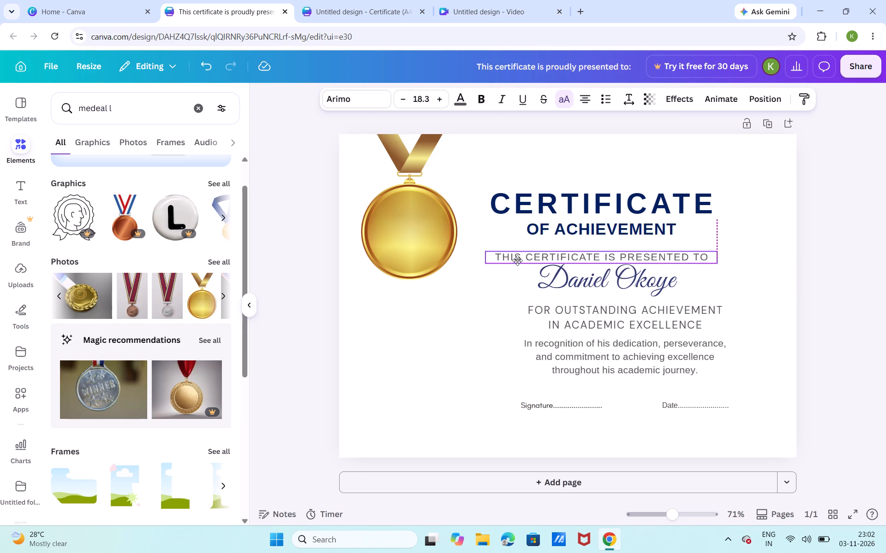
left_click_drag(517, 260, 520, 255)
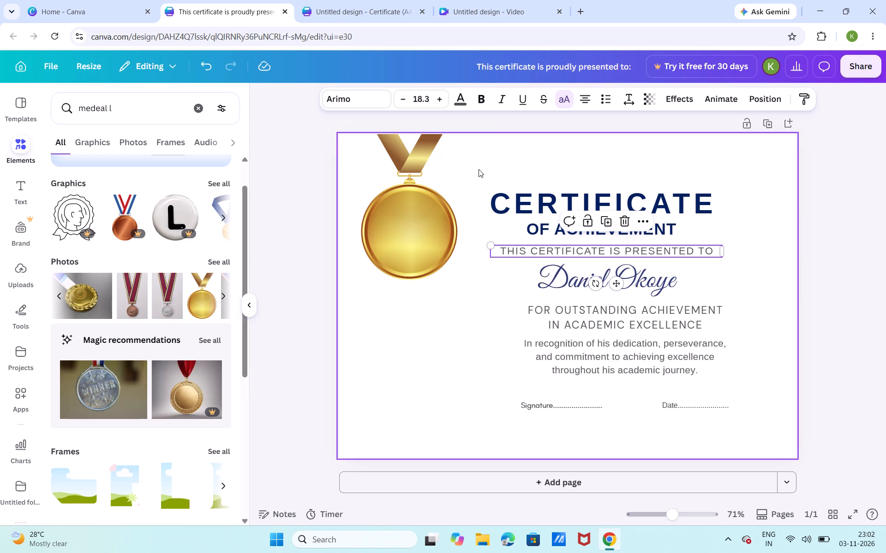
left_click(485, 96)
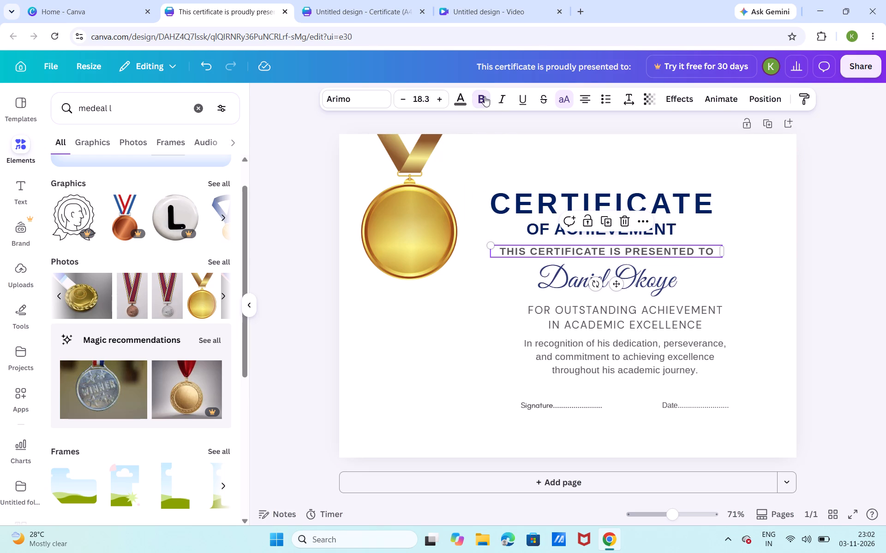
left_click(509, 370)
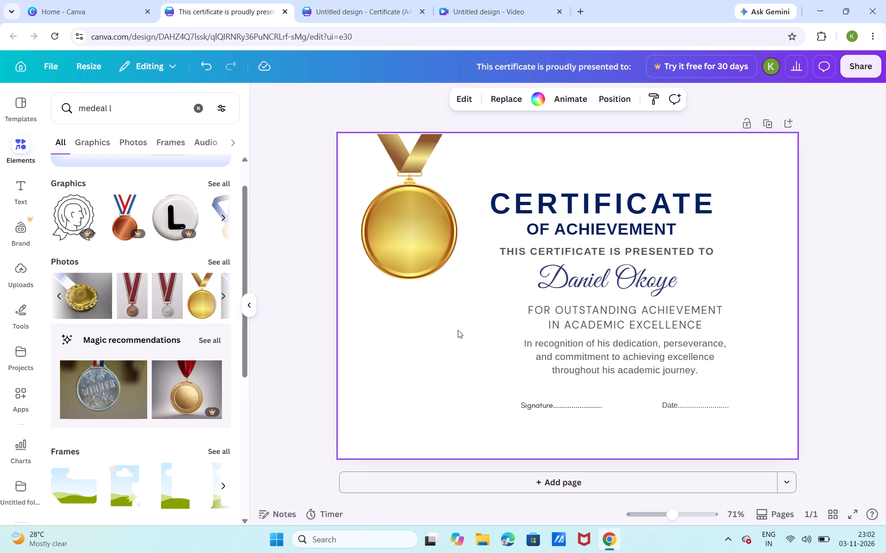
Widen the CERTIFICATE text box to the page's right edge, then move it slightly up and left, next to the medal.
left_click(520, 250)
left_click(512, 208)
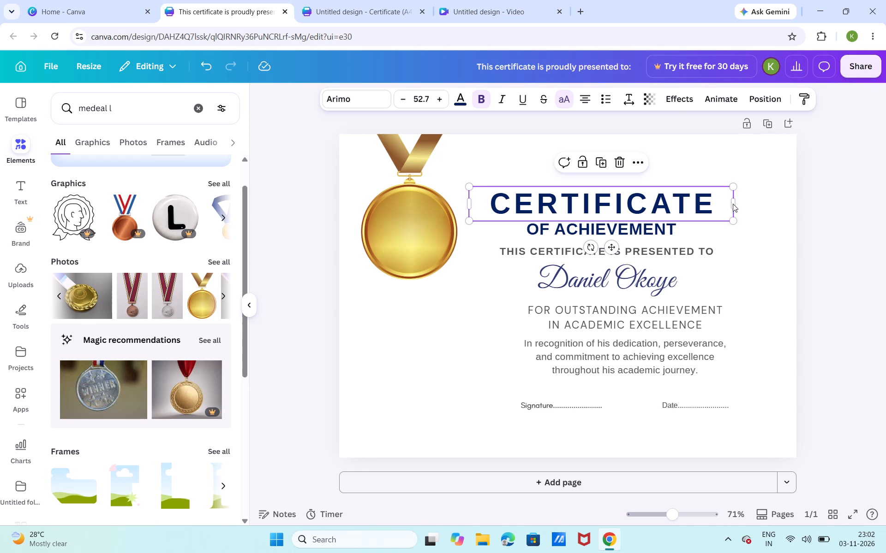
left_click_drag(738, 206, 806, 202)
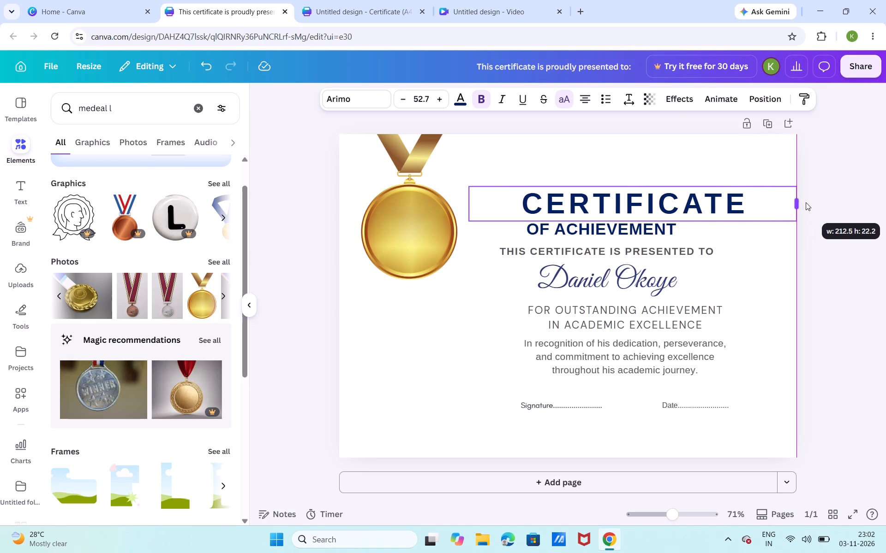
left_click_drag(806, 202, 808, 202)
left_click_drag(780, 198, 761, 200)
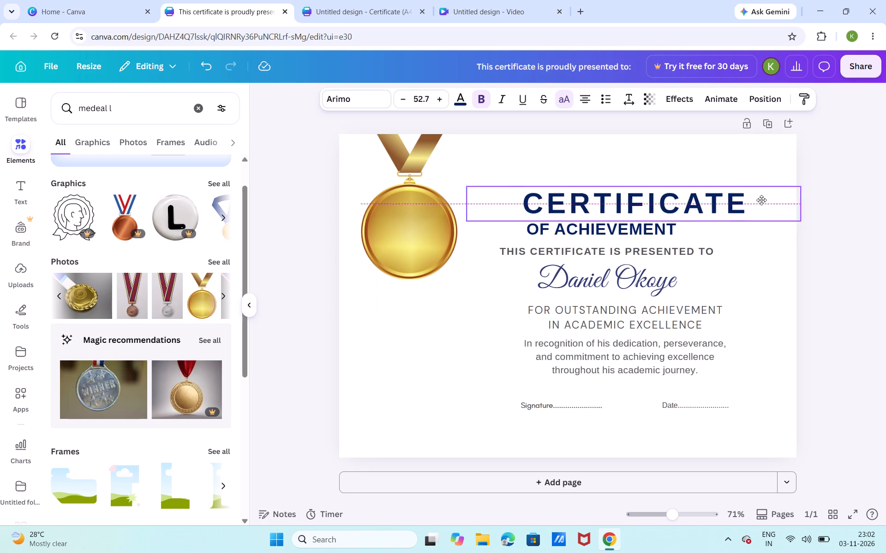
left_click_drag(761, 200, 761, 181)
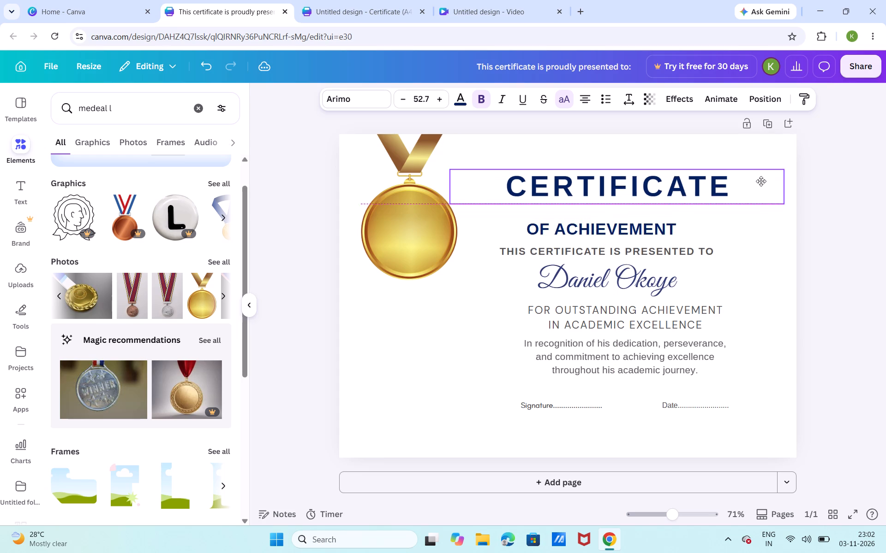
left_click_drag(761, 181, 767, 182)
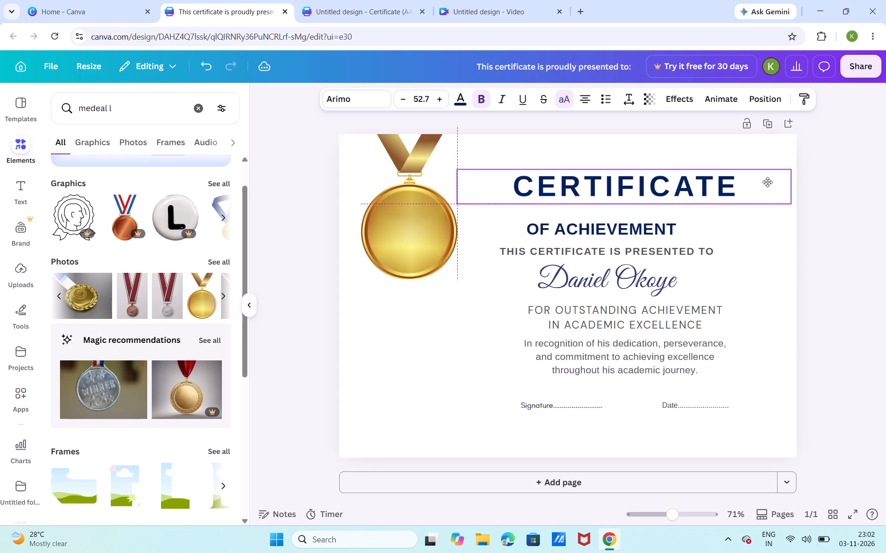
left_click_drag(767, 182, 765, 186)
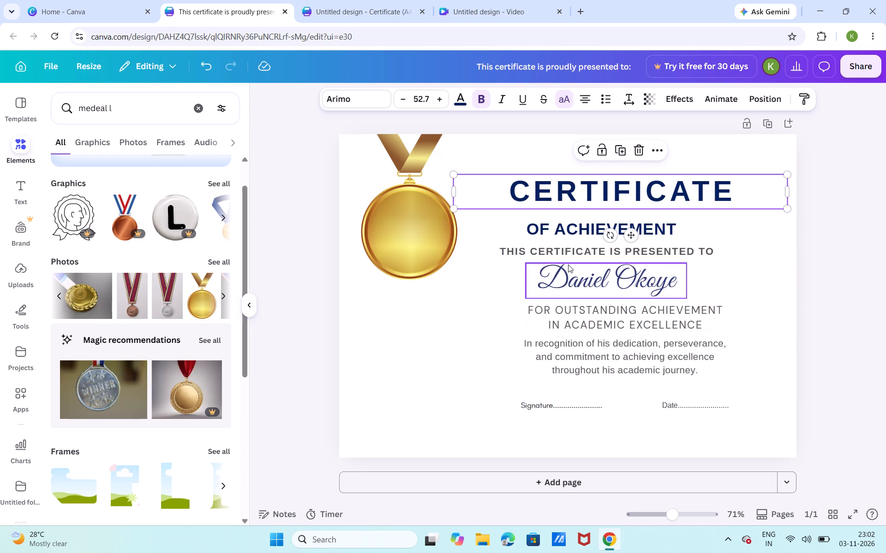
Widen the OF ACHIEVEMENT text box rightward to about 185 mm and move it slightly up and left, closer beneath CERTIFICATE.
left_click(574, 228)
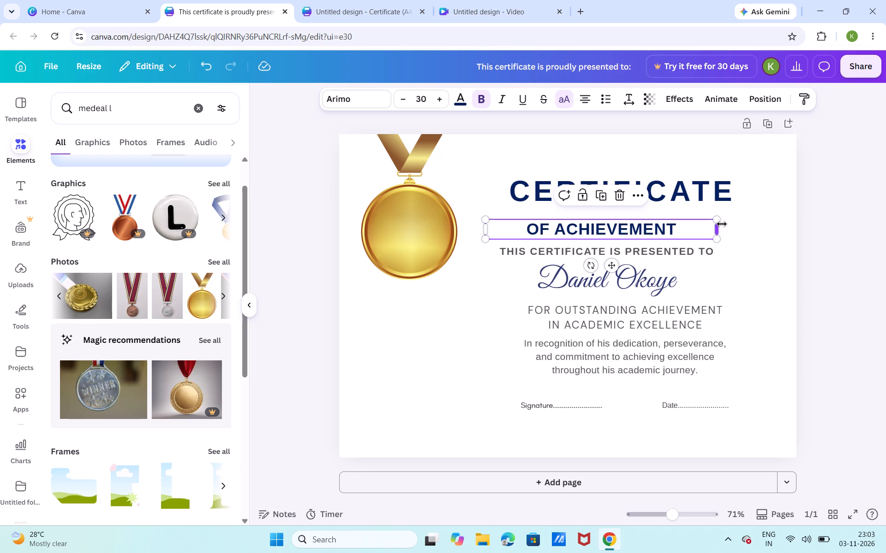
left_click_drag(722, 224, 777, 223)
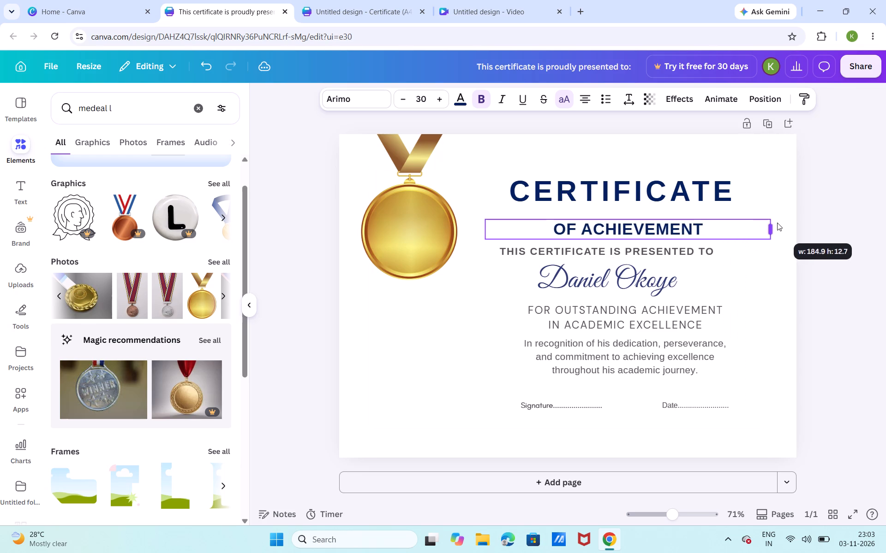
left_click_drag(777, 223, 778, 223)
left_click_drag(746, 220, 745, 210)
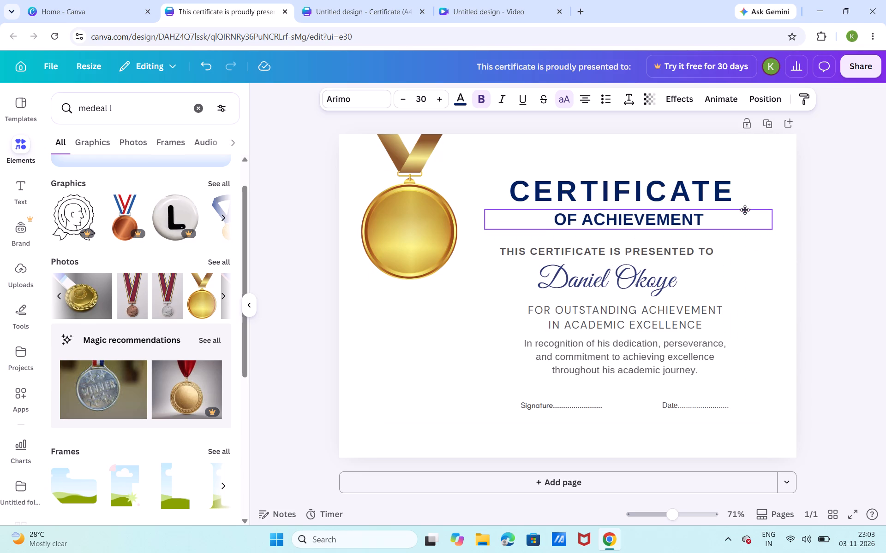
left_click_drag(745, 210, 741, 212)
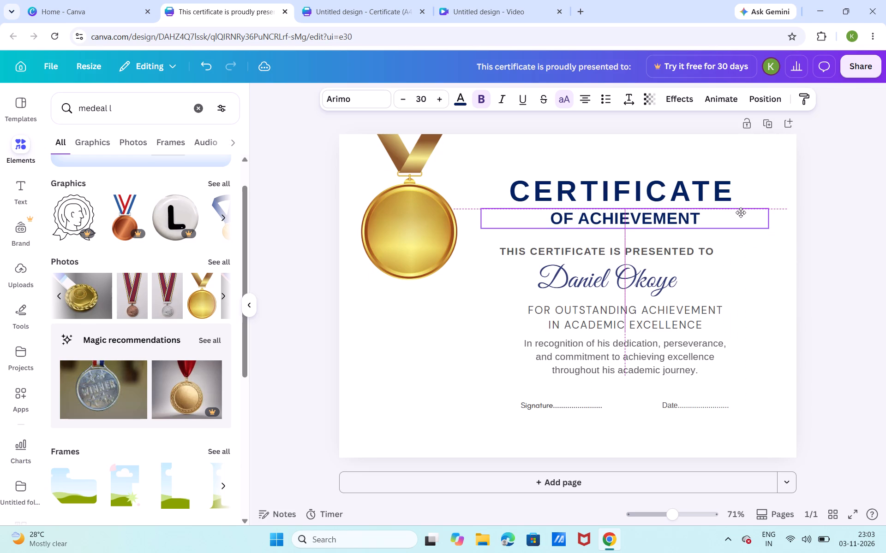
left_click_drag(741, 212, 741, 213)
left_click(773, 275)
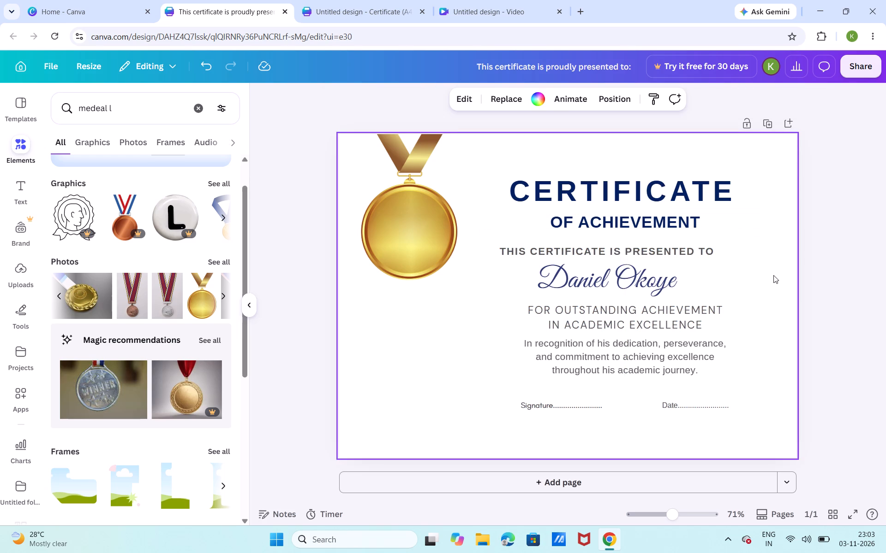
Move the line THIS CERTIFICATE IS PRESENTED TO right so it is centred beneath OF ACHIEVEMENT.
left_click(636, 253)
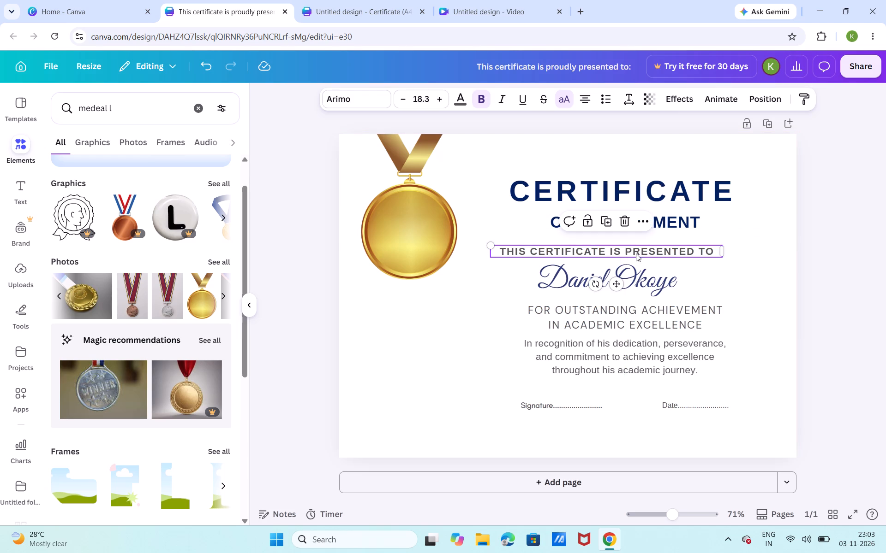
left_click_drag(636, 253, 651, 253)
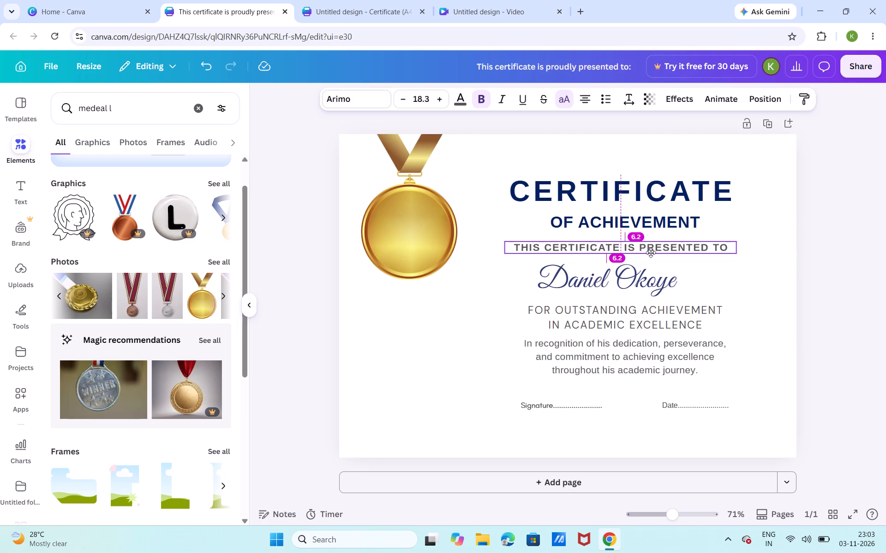
left_click_drag(651, 253, 656, 253)
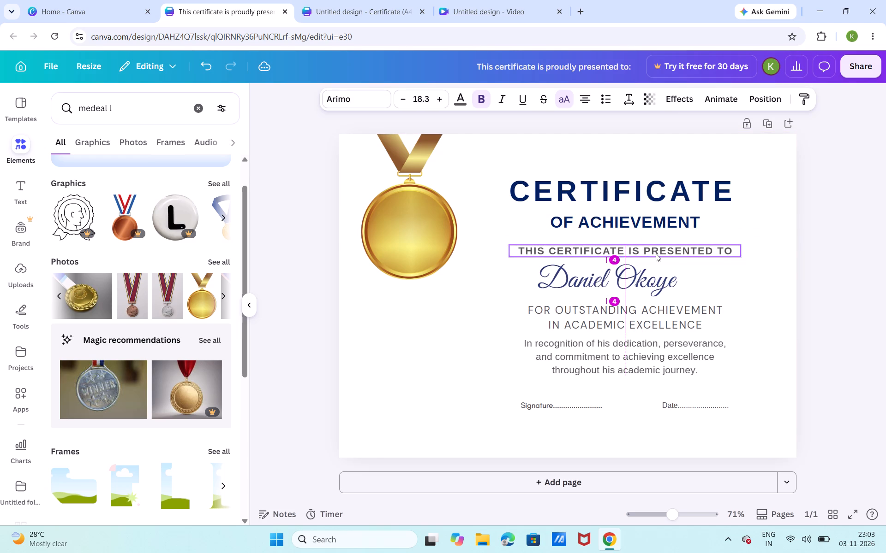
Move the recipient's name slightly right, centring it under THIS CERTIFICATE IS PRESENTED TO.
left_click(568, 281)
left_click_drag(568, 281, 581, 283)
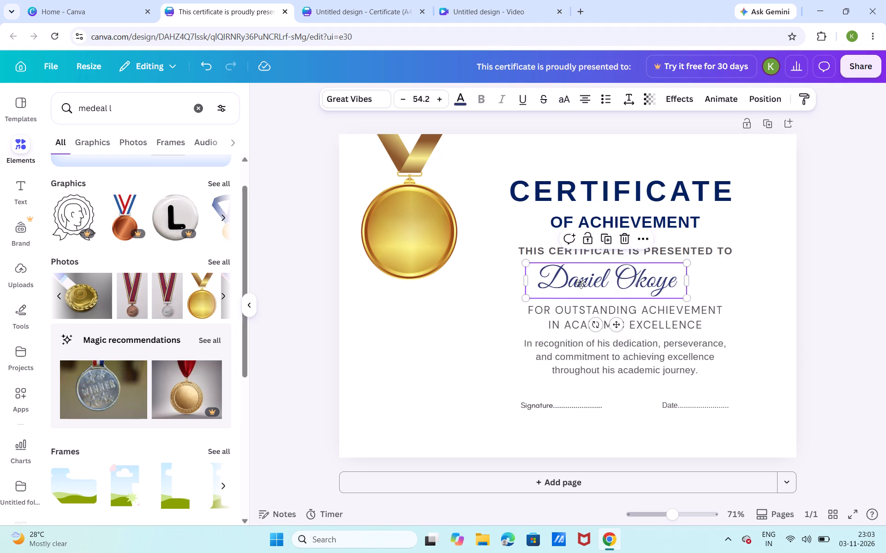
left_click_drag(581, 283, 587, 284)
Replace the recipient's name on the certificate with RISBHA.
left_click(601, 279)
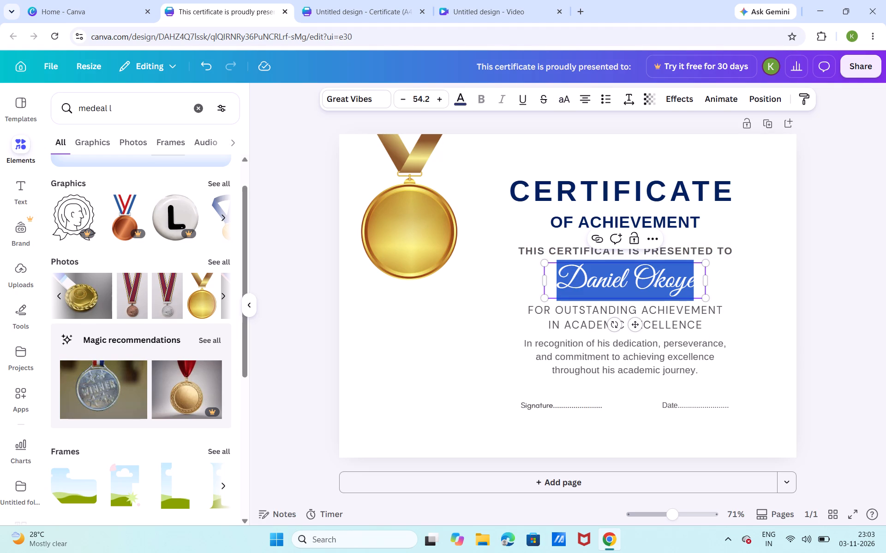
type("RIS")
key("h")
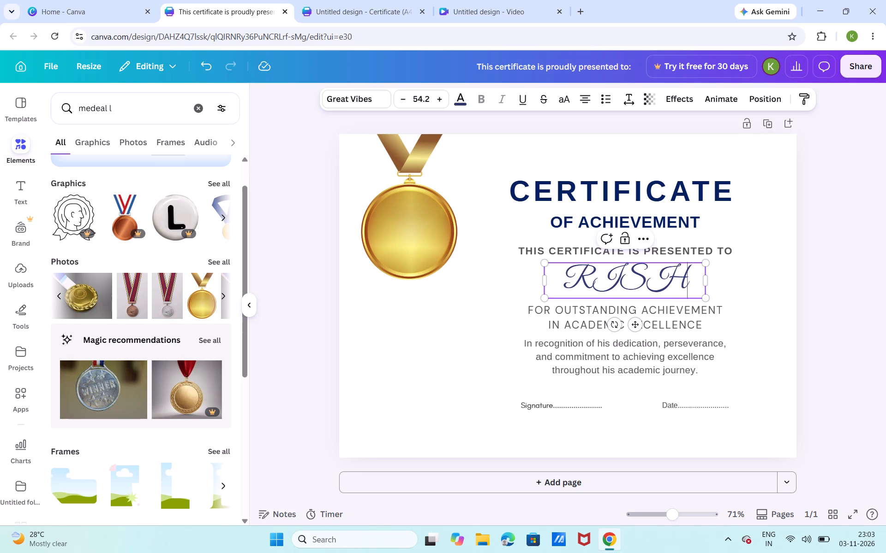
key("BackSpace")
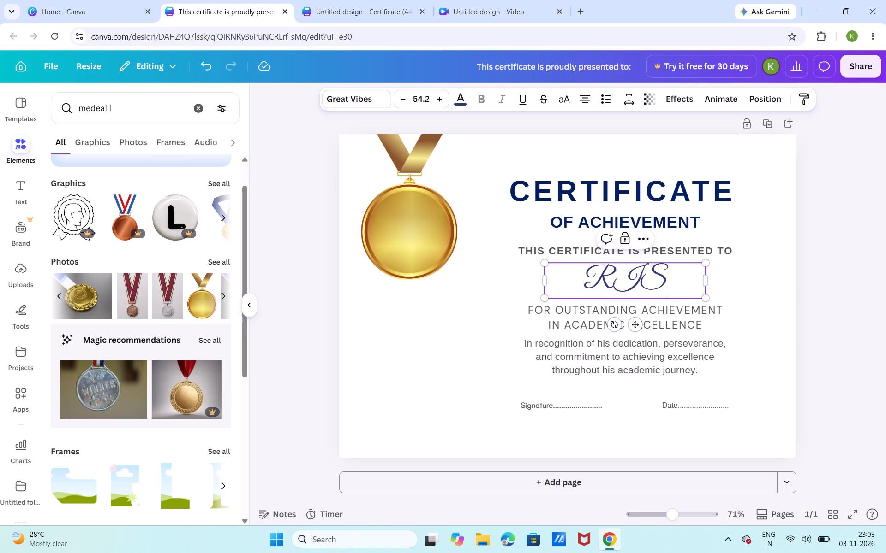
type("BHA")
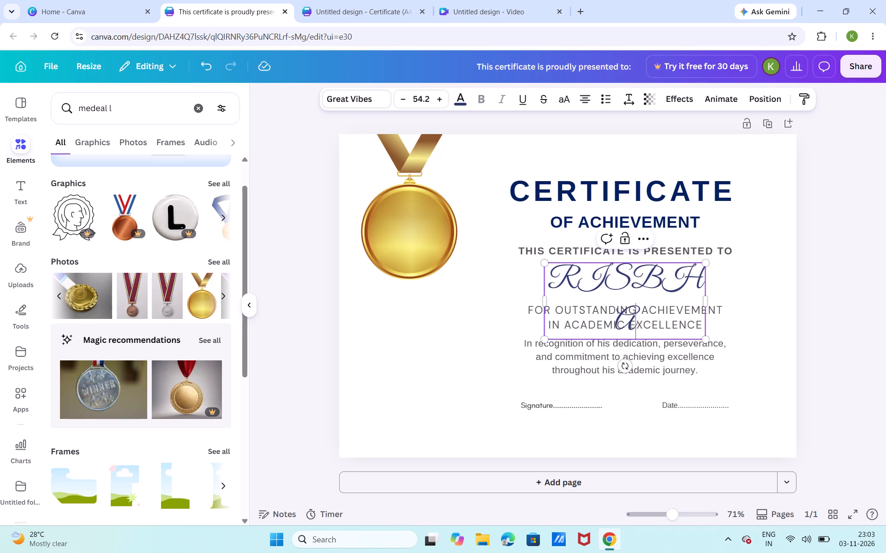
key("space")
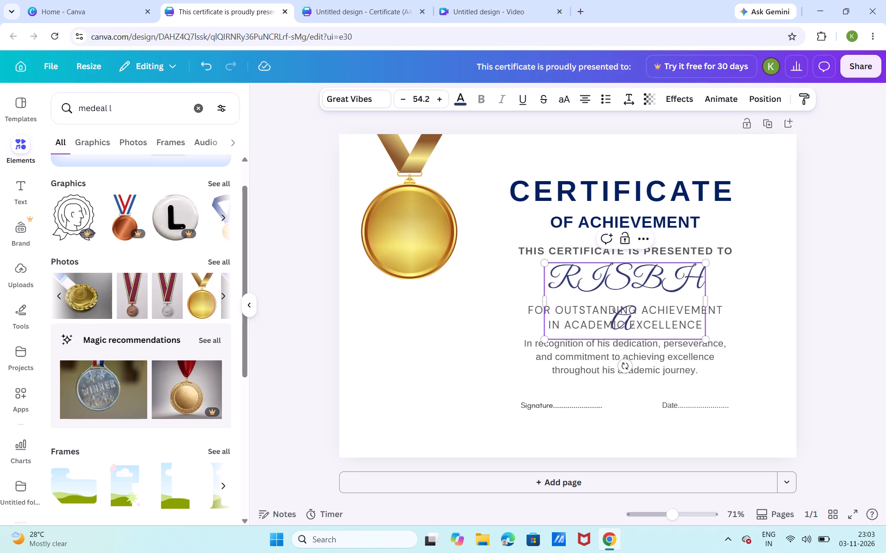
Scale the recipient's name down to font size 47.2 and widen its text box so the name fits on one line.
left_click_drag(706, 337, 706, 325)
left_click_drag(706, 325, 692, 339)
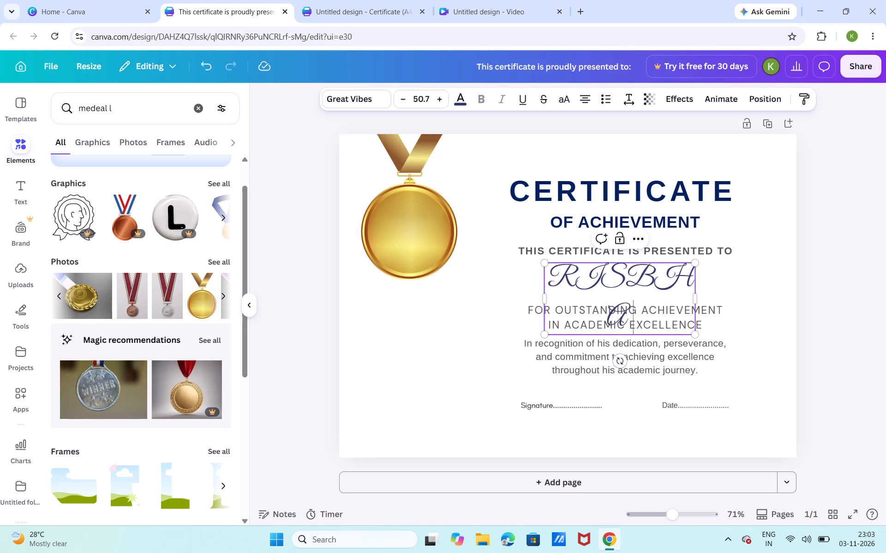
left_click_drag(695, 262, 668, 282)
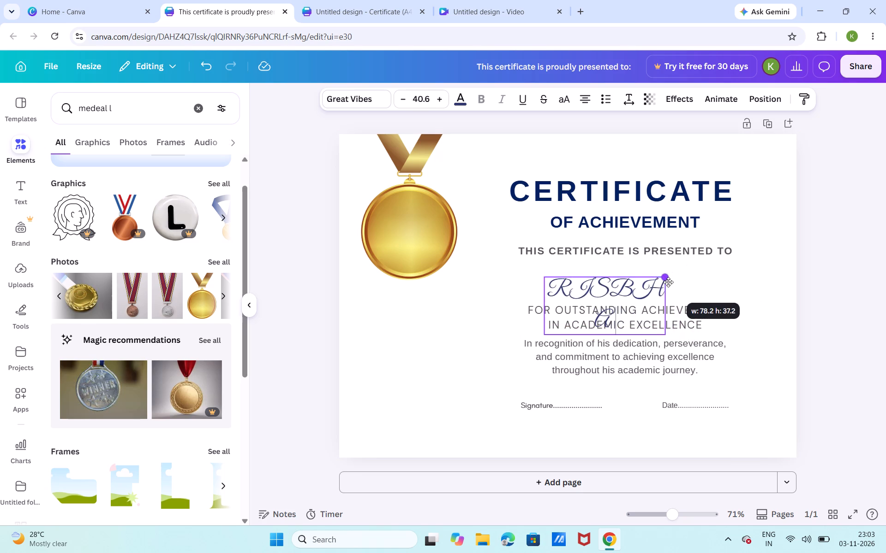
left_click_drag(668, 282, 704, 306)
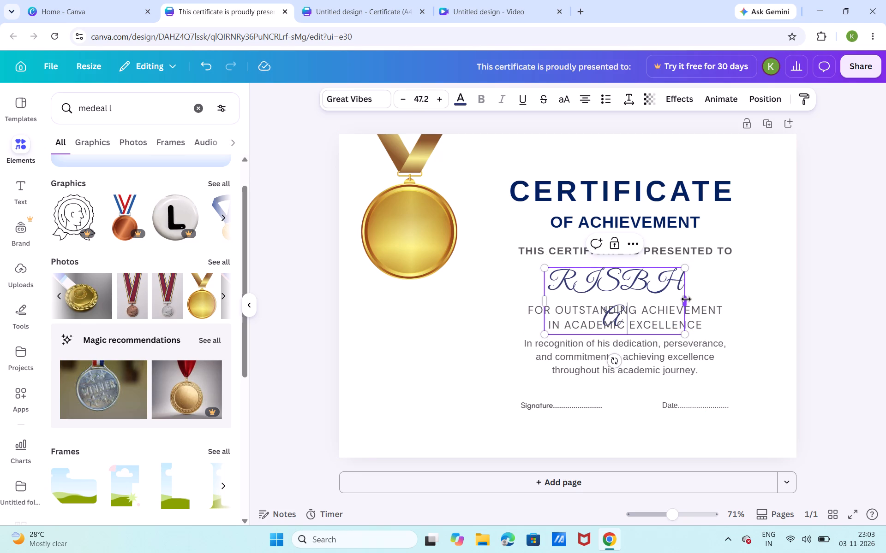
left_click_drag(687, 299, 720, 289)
Delete the recipient's name text box from beneath THIS CERTIFICATE IS PRESENTED TO.
left_click_drag(649, 288, 559, 296)
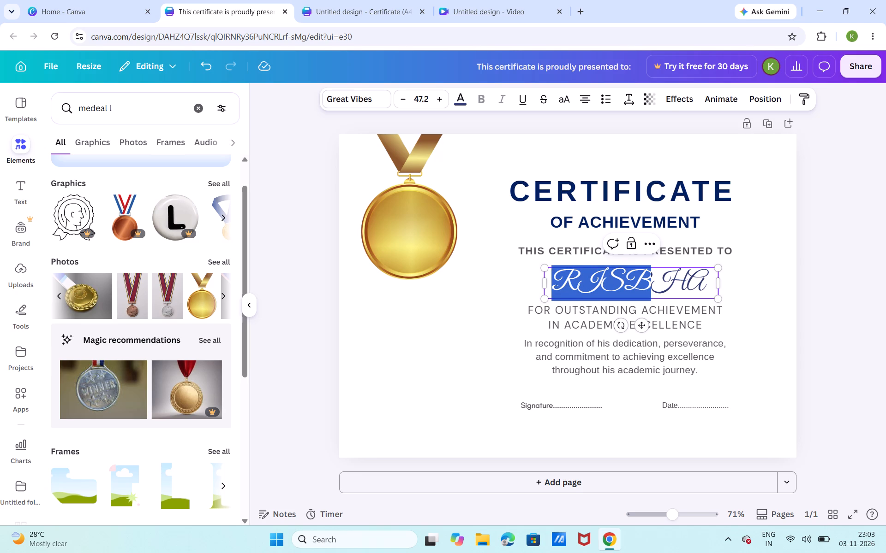
left_click_drag(559, 296, 560, 295)
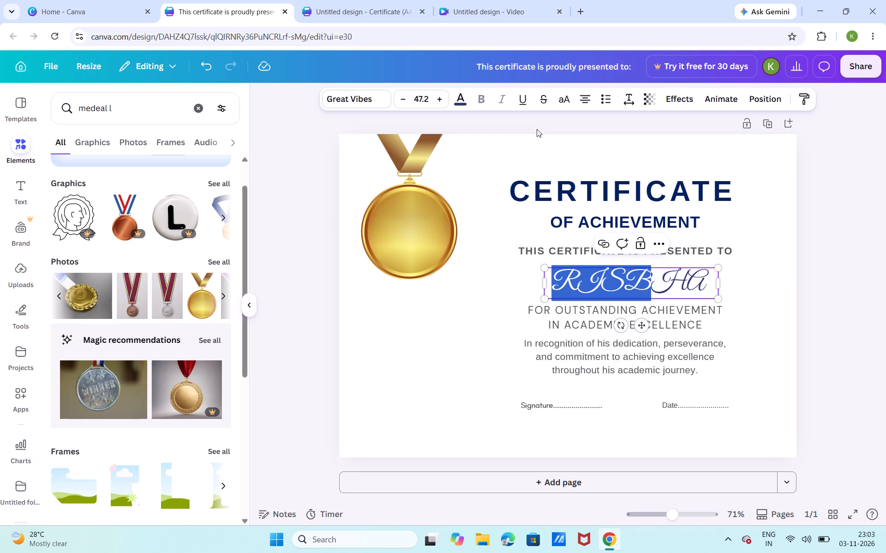
left_click(462, 101)
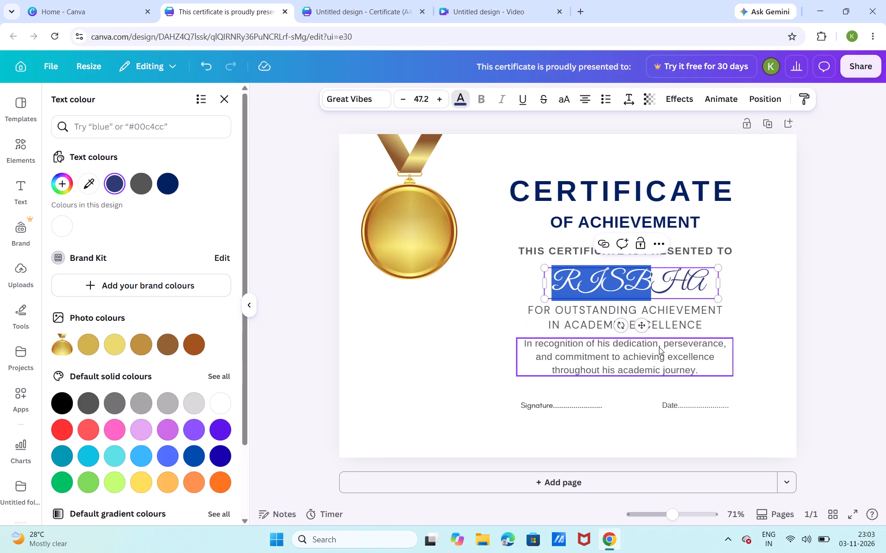
key("Delete")
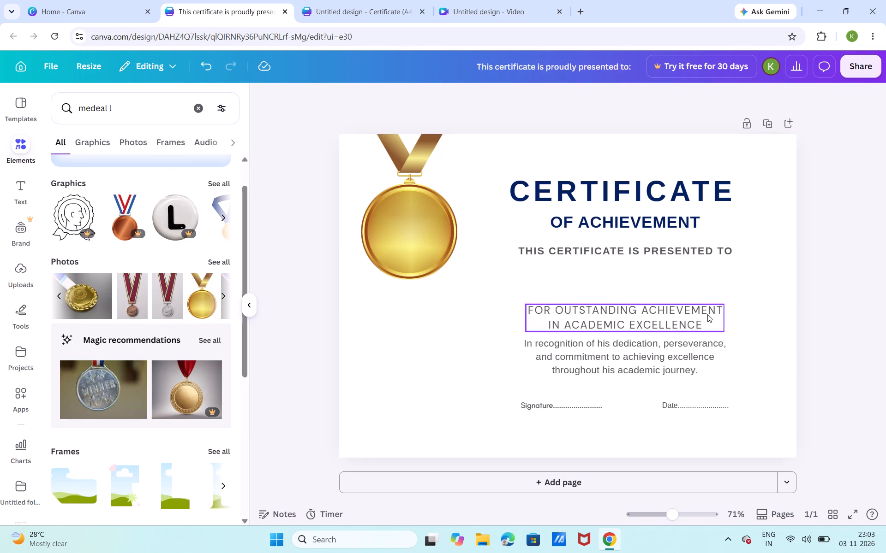
left_click(648, 285)
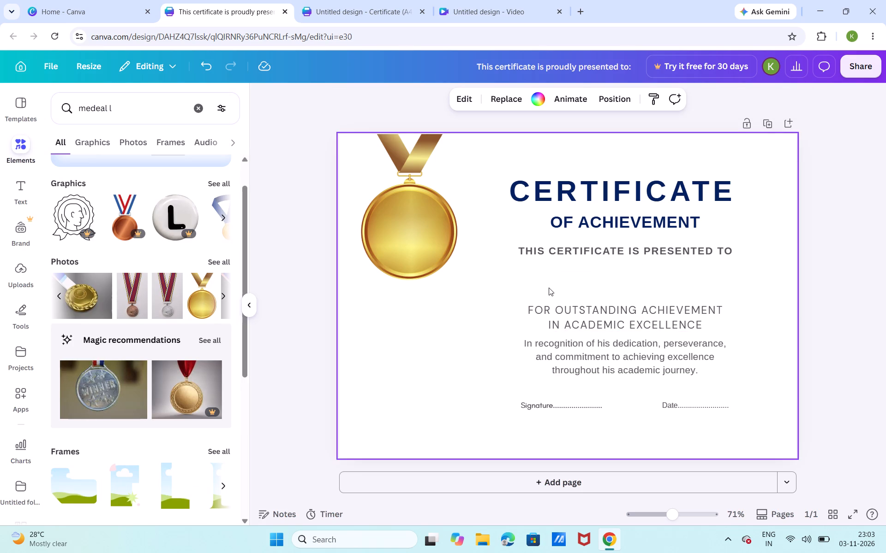
Extend the CERTIFICATE text box leftward over the medal, then shift the heading slightly right and up.
left_click(530, 251)
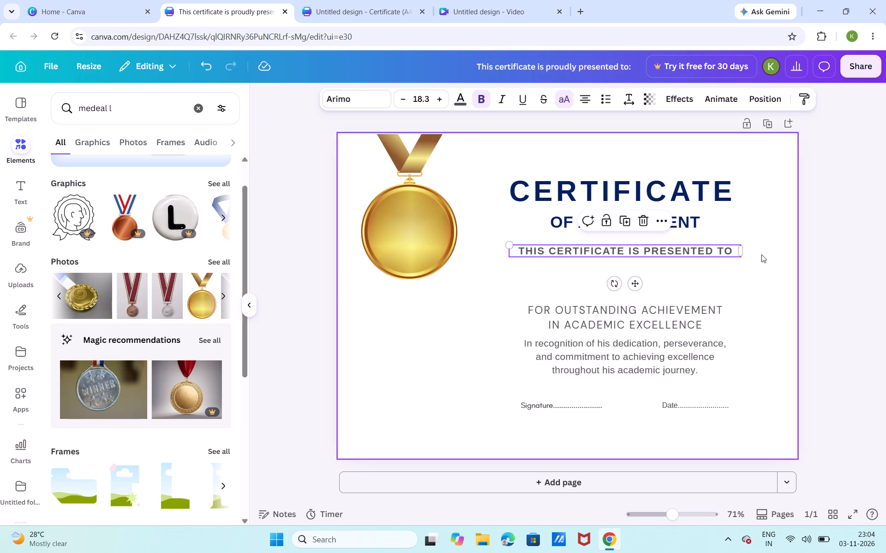
left_click(547, 177)
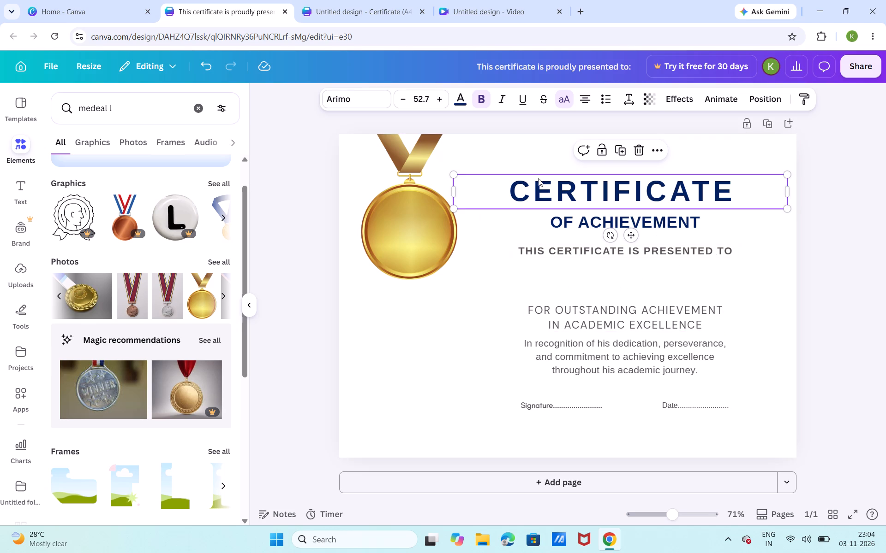
left_click_drag(450, 188, 414, 187)
left_click(731, 187)
left_click_drag(731, 187, 742, 187)
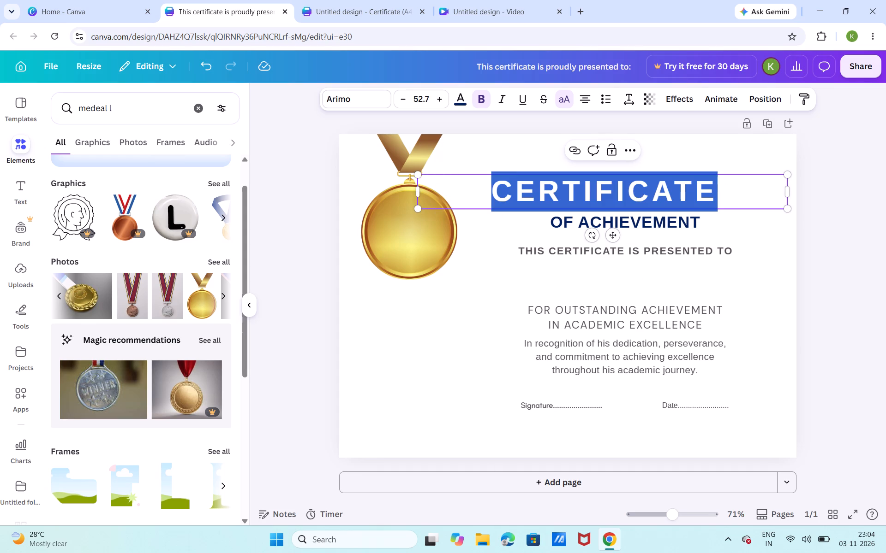
left_click_drag(742, 187, 743, 195)
left_click(743, 195)
left_click(777, 241)
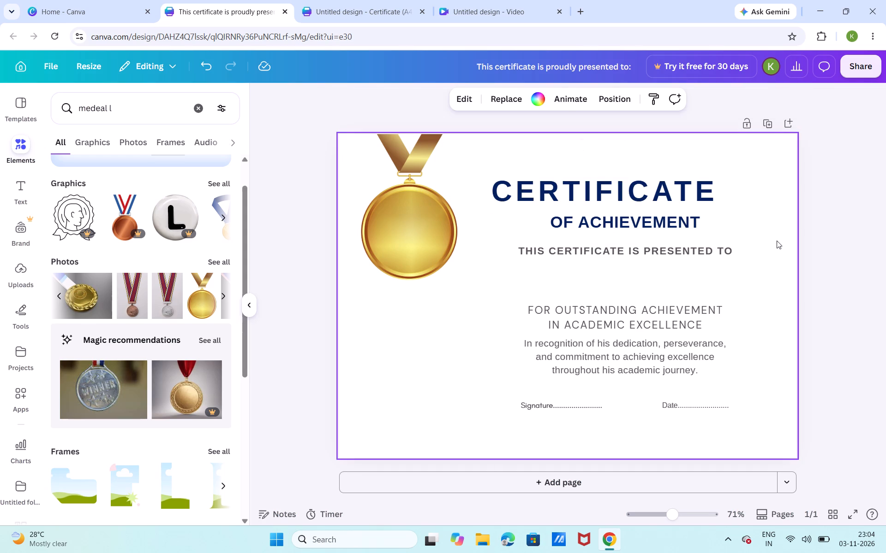
left_click(732, 195)
left_click_drag(732, 195, 745, 193)
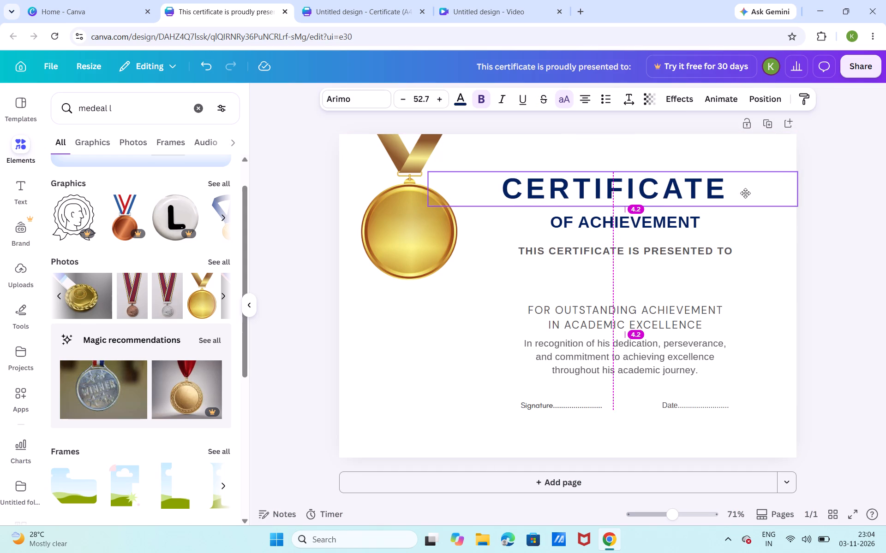
left_click_drag(745, 193, 745, 193)
Move OF ACHIEVEMENT slightly left and down so it is centred under CERTIFICATE and evenly spaced above the presentation line.
left_click_drag(668, 218, 652, 218)
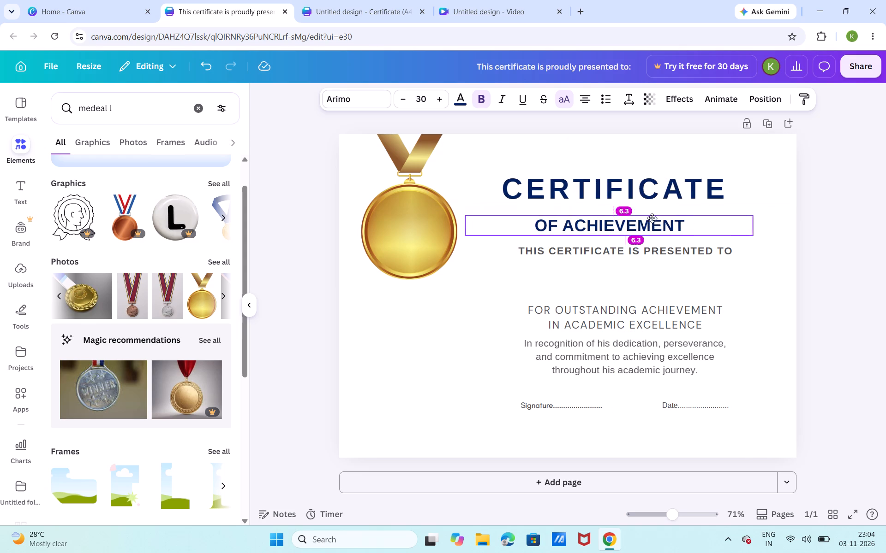
left_click_drag(652, 218, 659, 218)
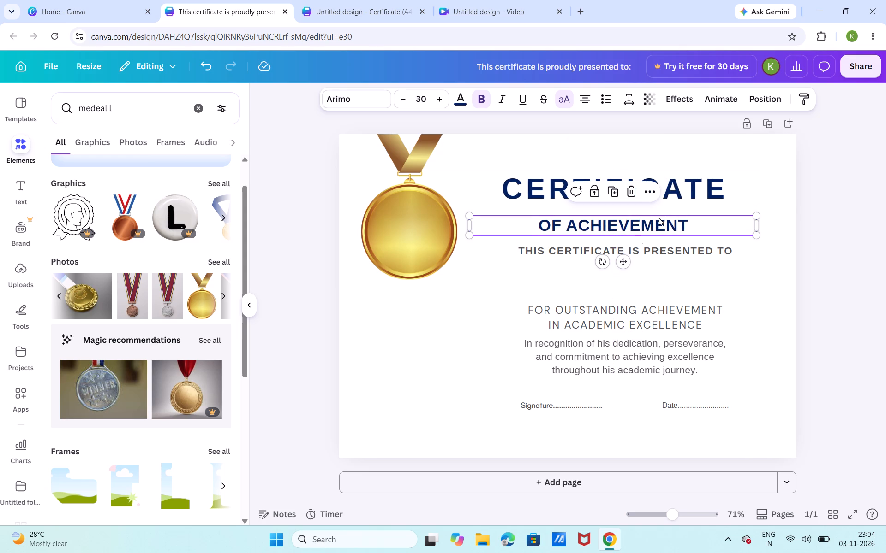
left_click(617, 248)
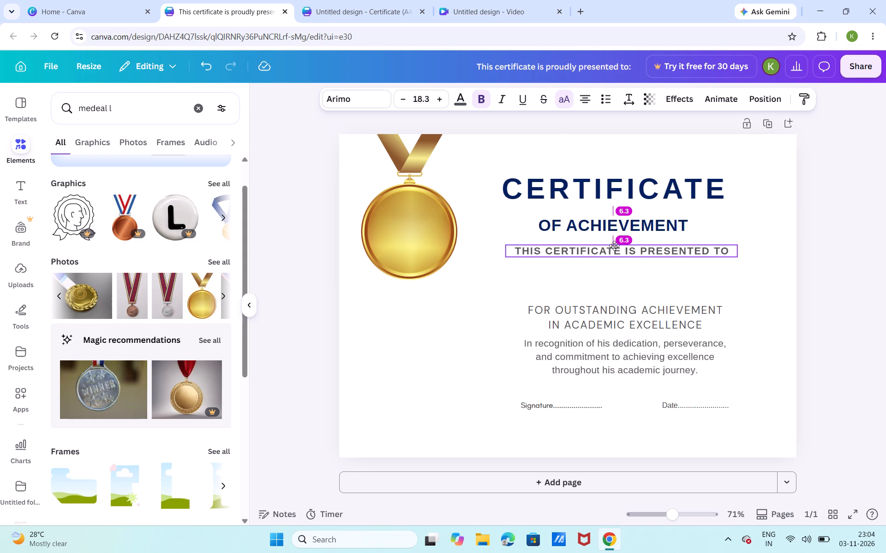
left_click(727, 289)
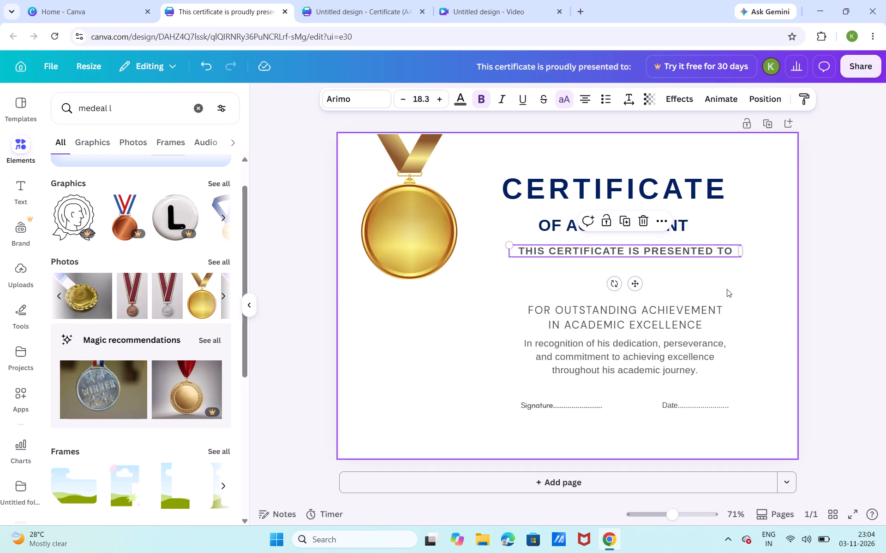
Make the Signature line at the bottom of the certificate bold.
left_click(533, 410)
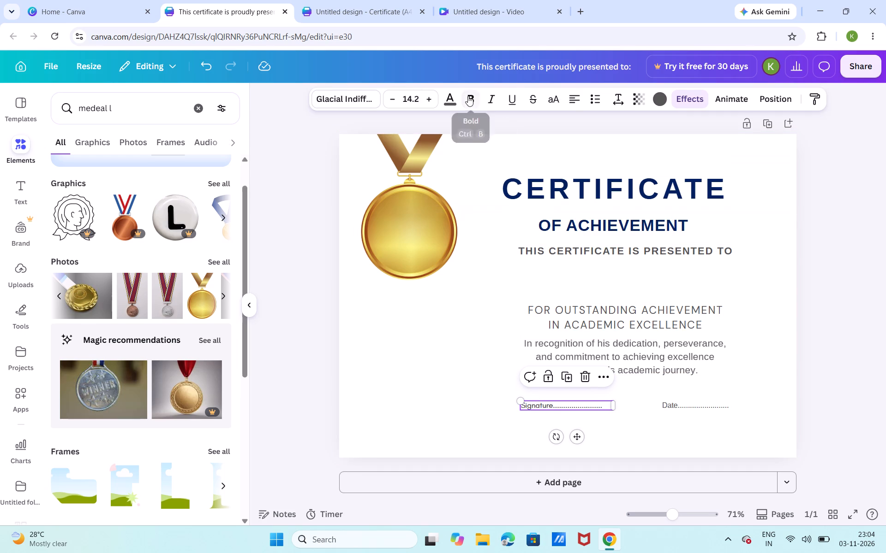
left_click(471, 95)
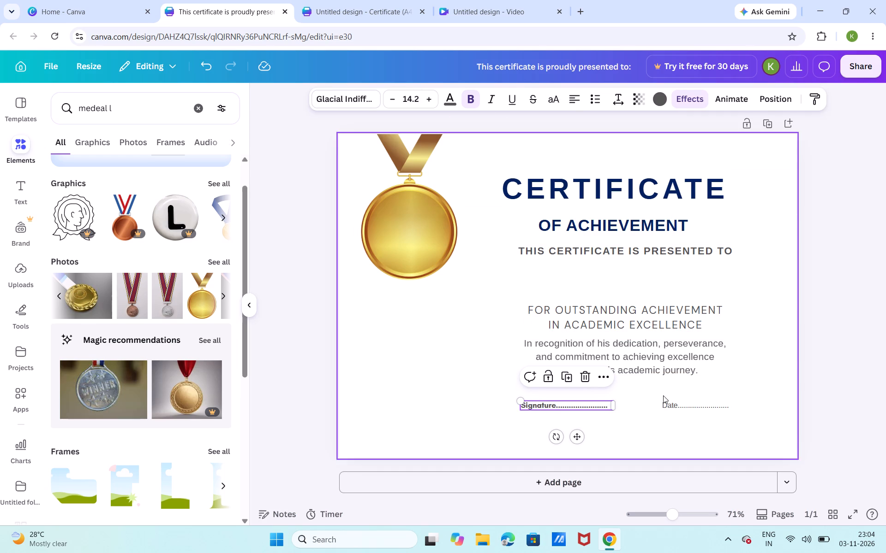
Make the Date line at the bottom of the certificate bold.
left_click(666, 406)
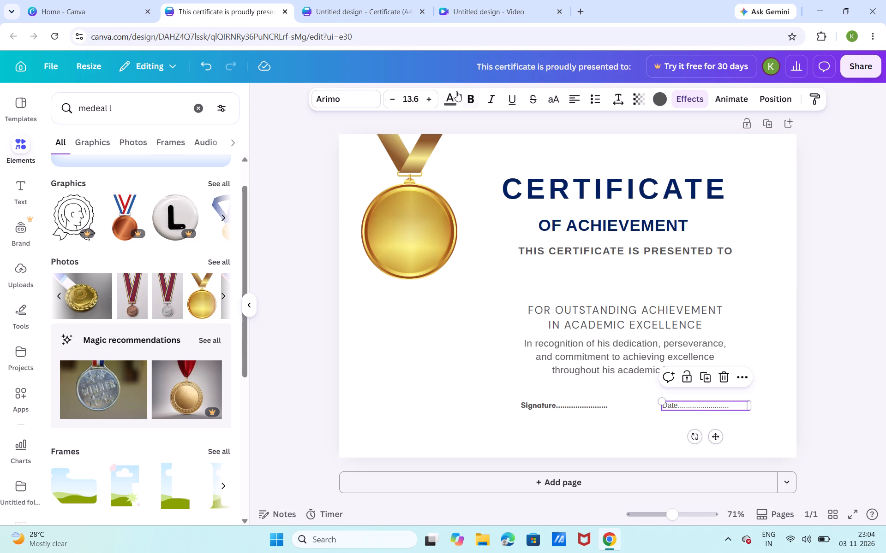
left_click(475, 97)
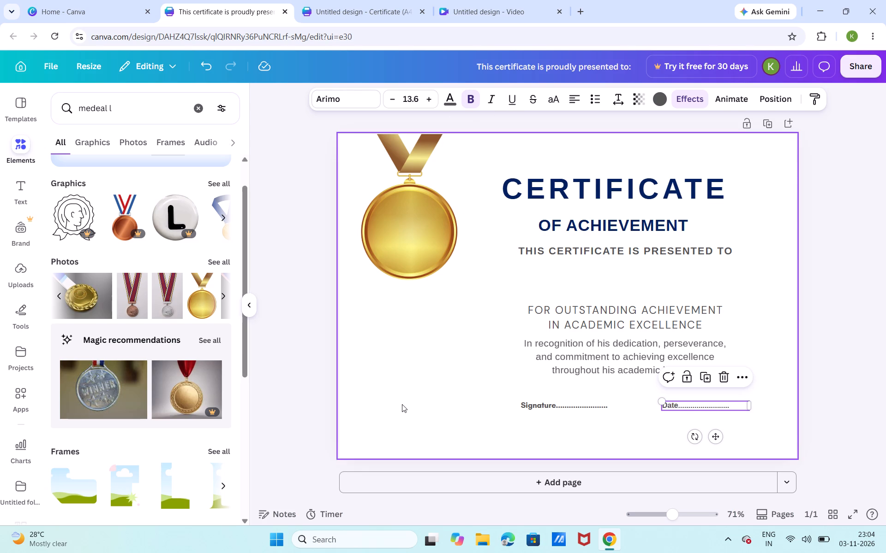
left_click(402, 404)
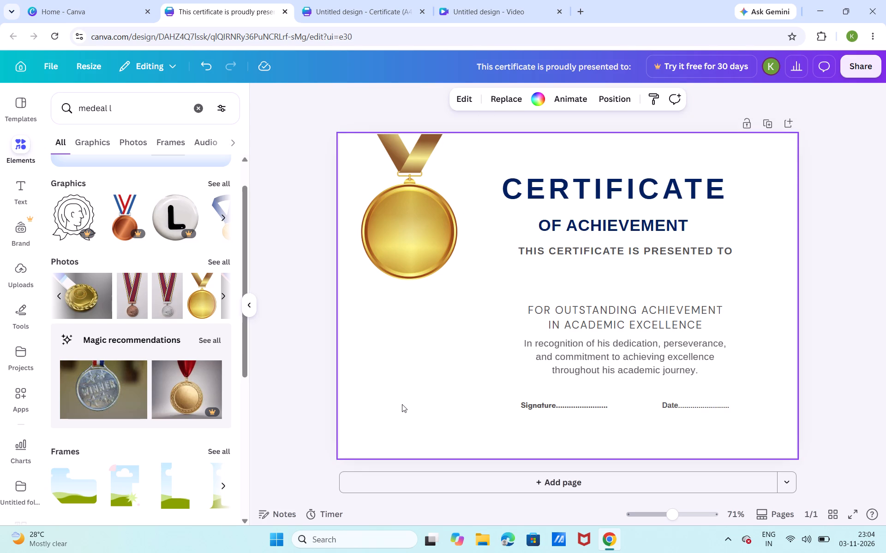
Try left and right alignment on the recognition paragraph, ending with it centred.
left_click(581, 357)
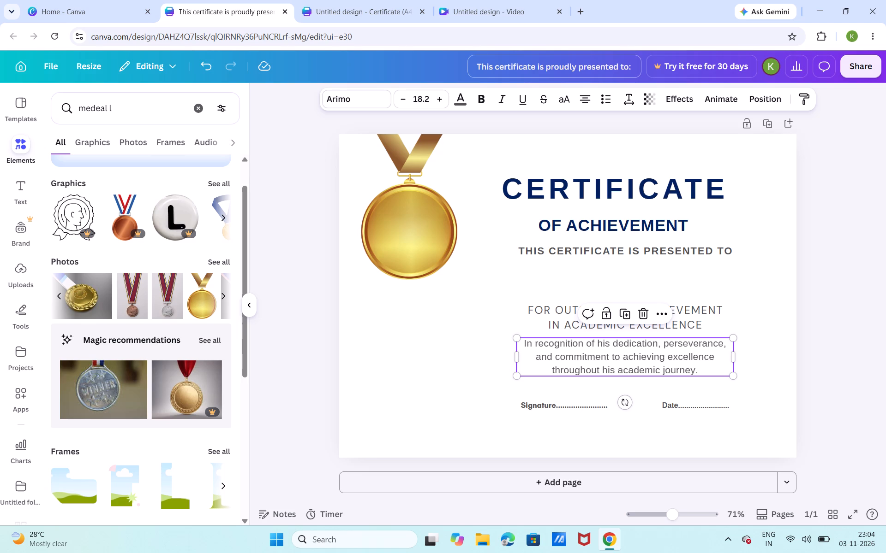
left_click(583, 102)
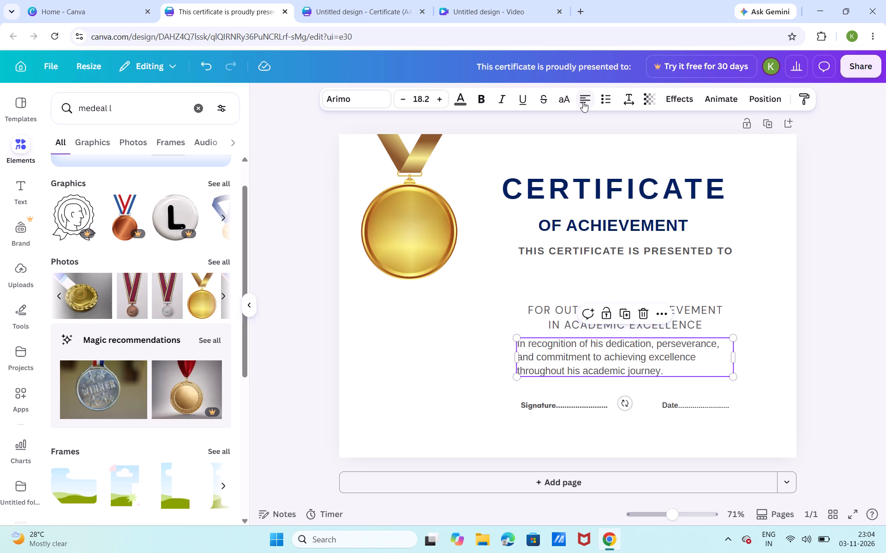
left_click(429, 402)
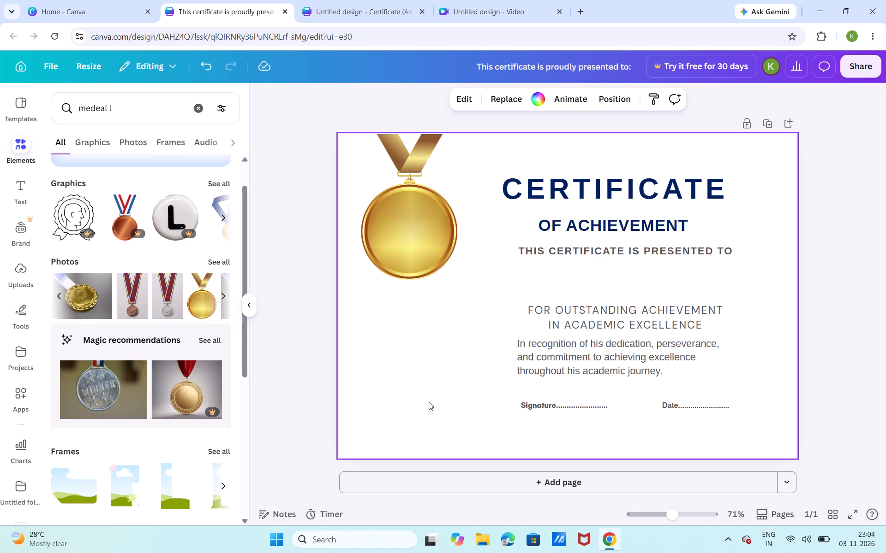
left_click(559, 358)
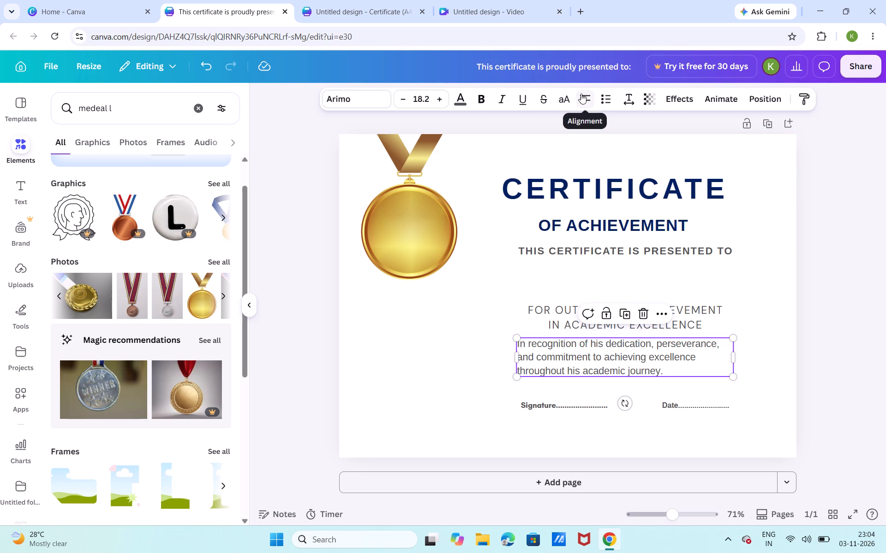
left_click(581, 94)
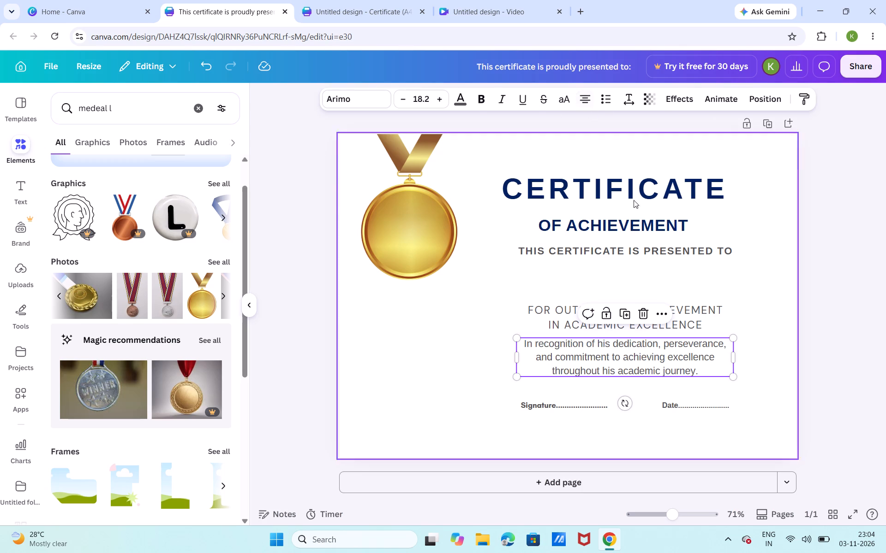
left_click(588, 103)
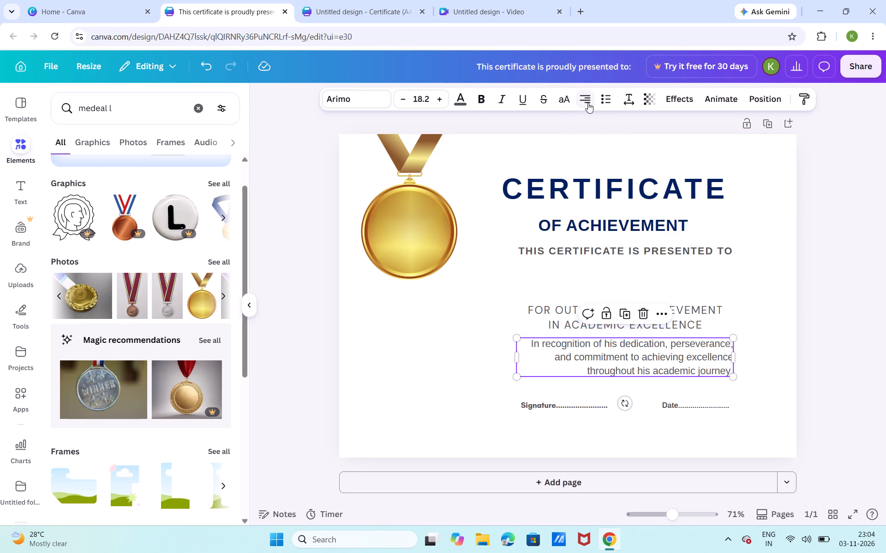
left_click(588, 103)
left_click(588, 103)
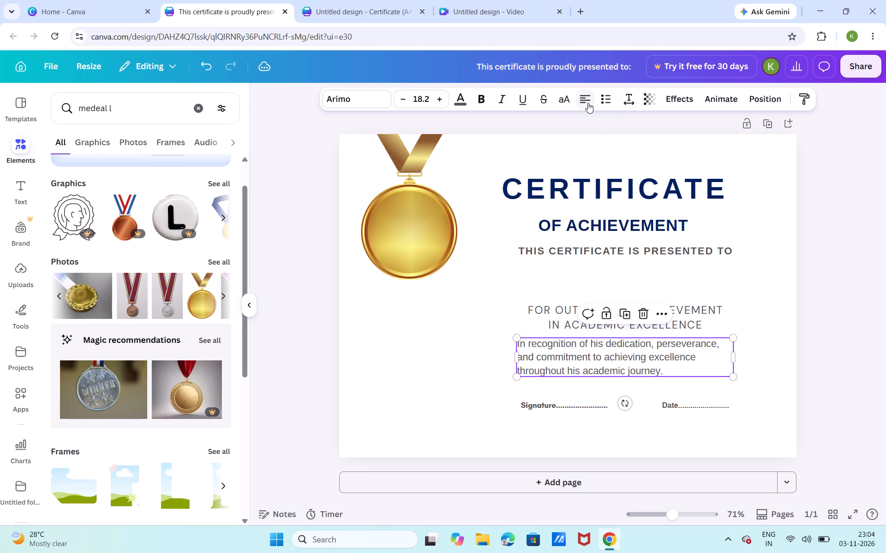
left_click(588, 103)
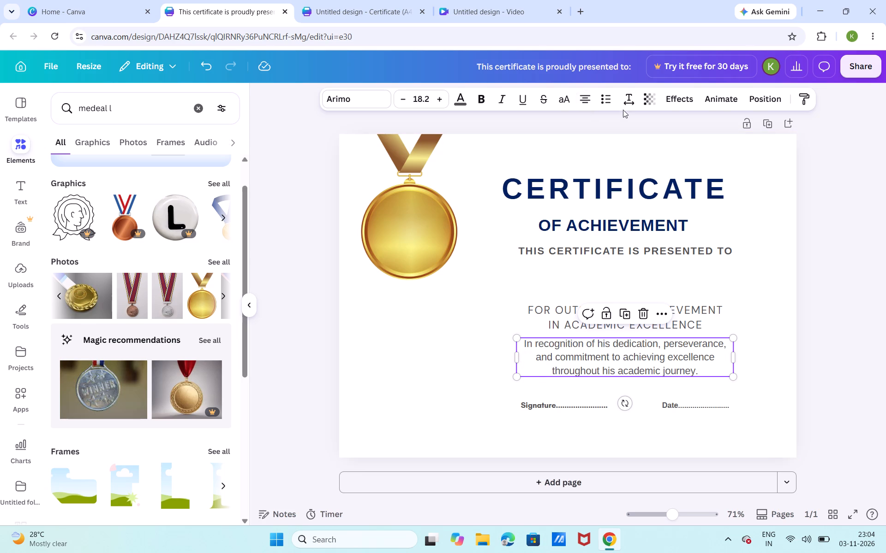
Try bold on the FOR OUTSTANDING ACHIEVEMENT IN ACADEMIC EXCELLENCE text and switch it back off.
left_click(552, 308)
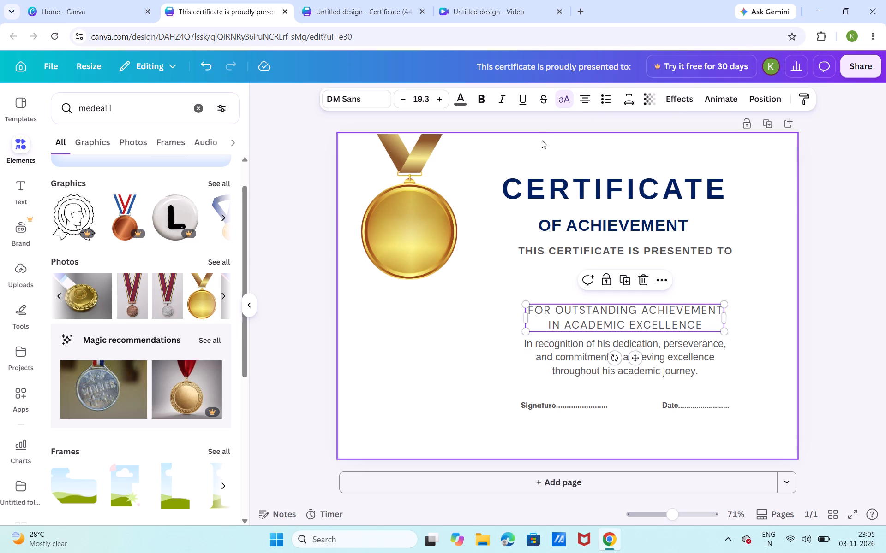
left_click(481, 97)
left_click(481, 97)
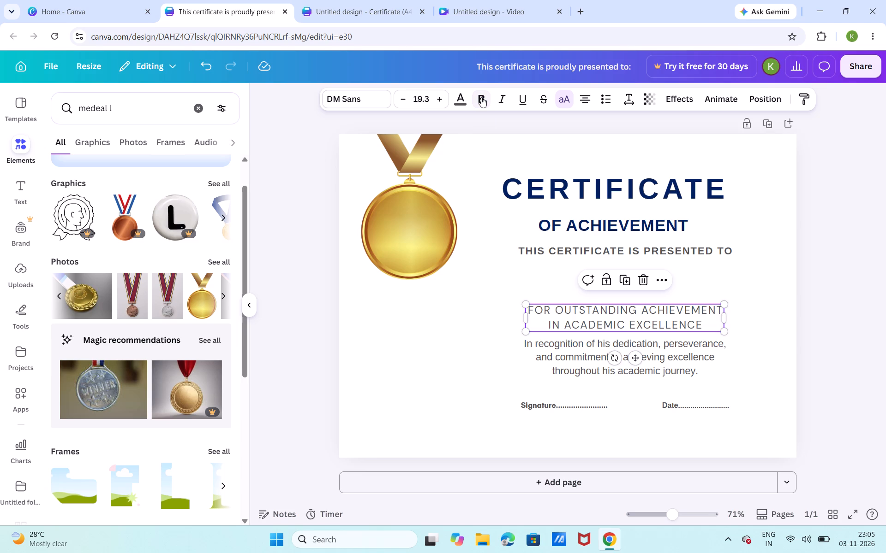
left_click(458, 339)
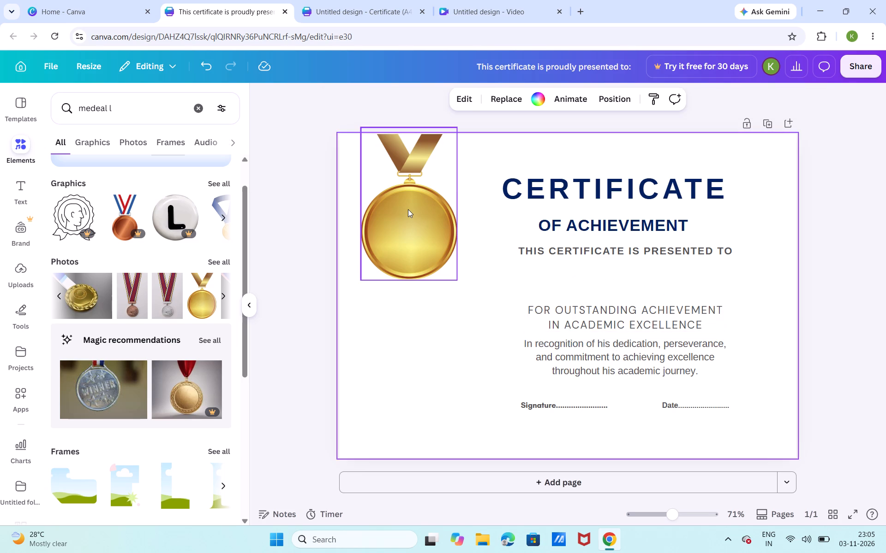
Recolour the medal's light yellow tone to a bright yellow, #FFDE00.
left_click(408, 209)
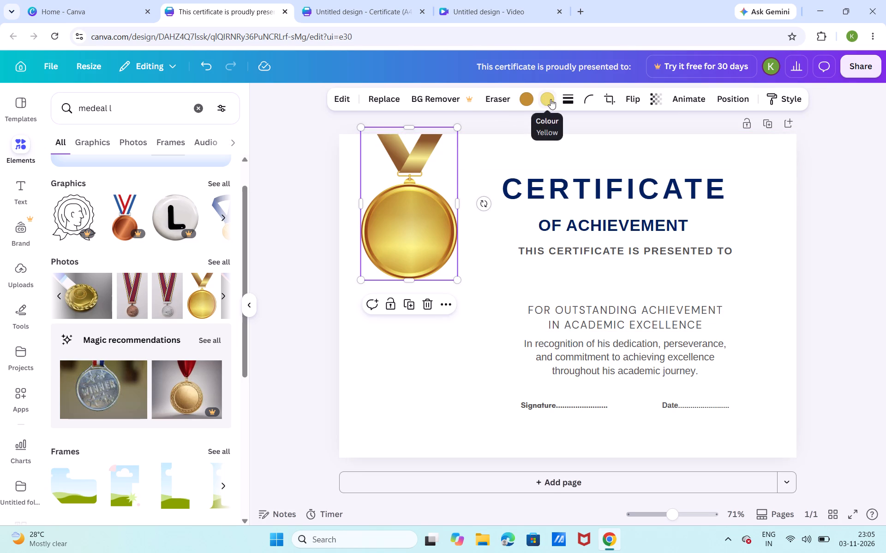
left_click(551, 99)
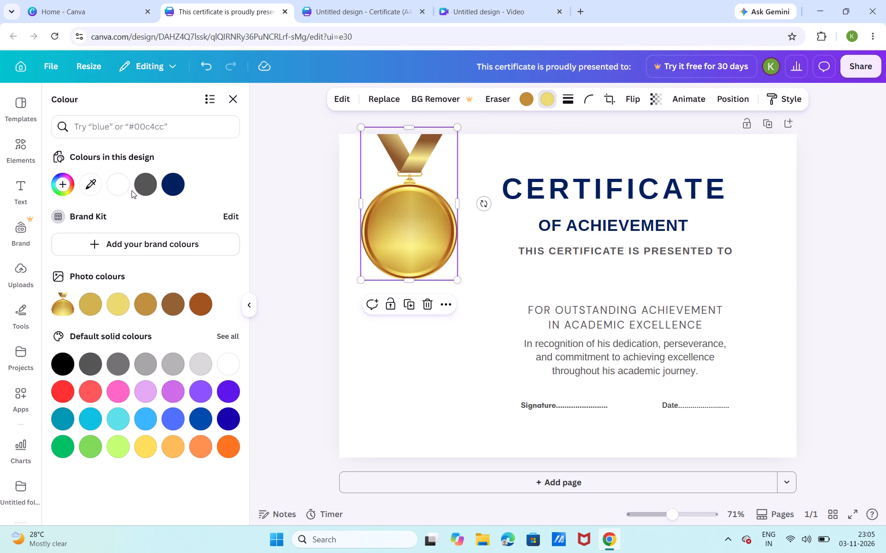
left_click(61, 186)
left_click_drag(157, 223, 201, 206)
left_click_drag(201, 206, 251, 202)
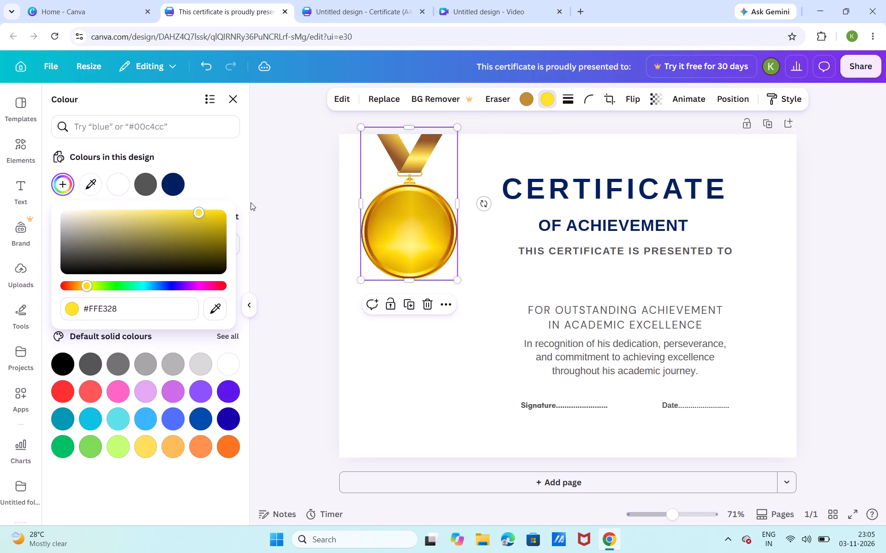
left_click_drag(251, 202, 187, 220)
left_click_drag(187, 220, 233, 207)
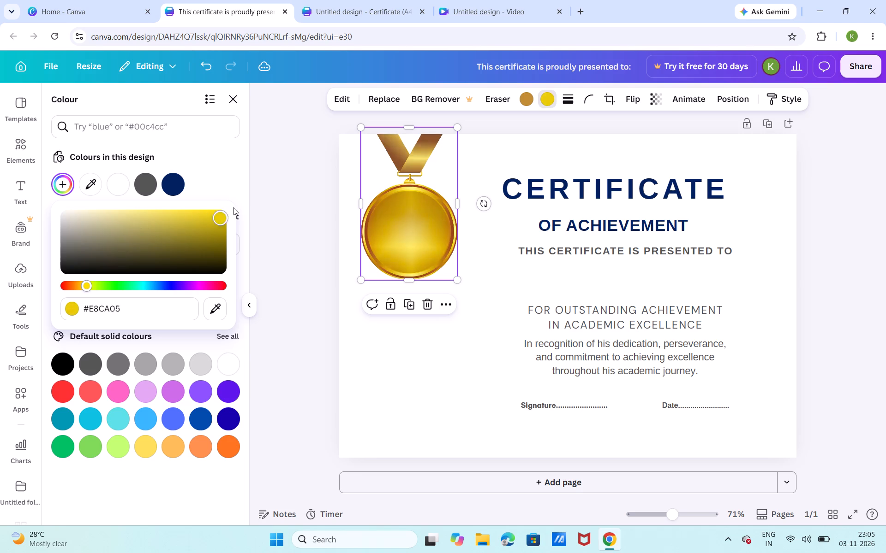
left_click_drag(233, 207, 246, 192)
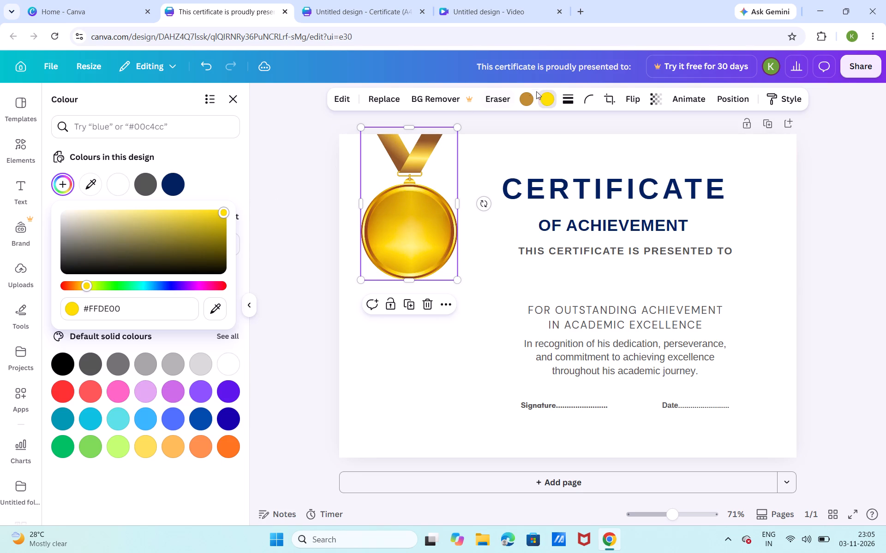
Recolour the medal's golden-brown tone to a slightly darker bronze, #AF7D25, and deselect the medal.
left_click(527, 97)
left_click(527, 97)
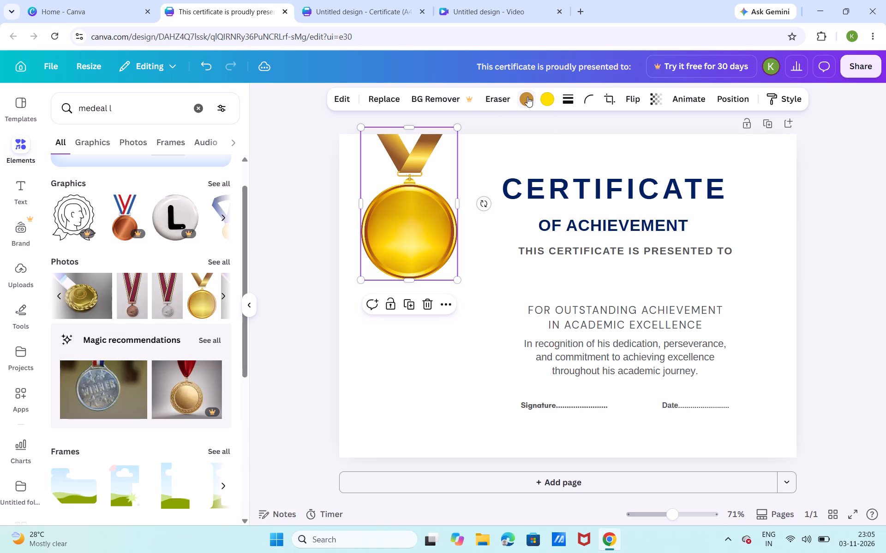
left_click(525, 100)
left_click(61, 182)
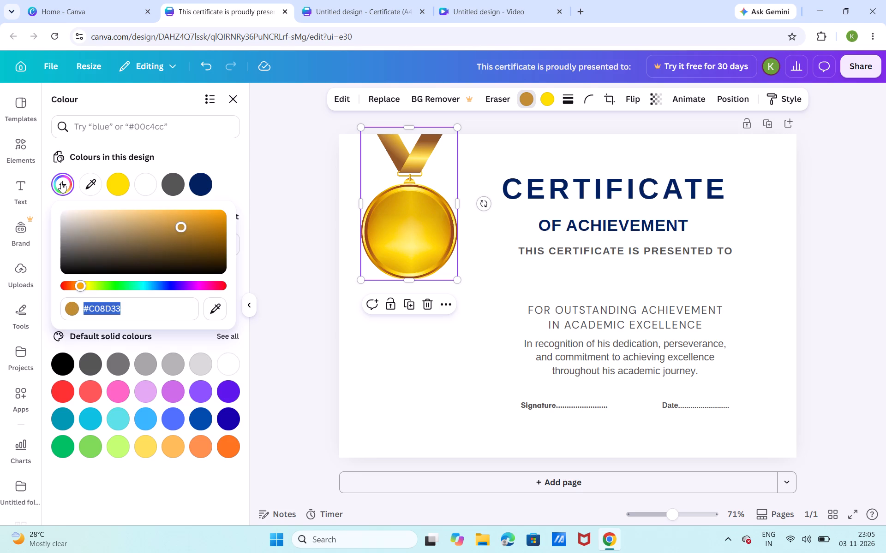
left_click_drag(178, 227, 214, 256)
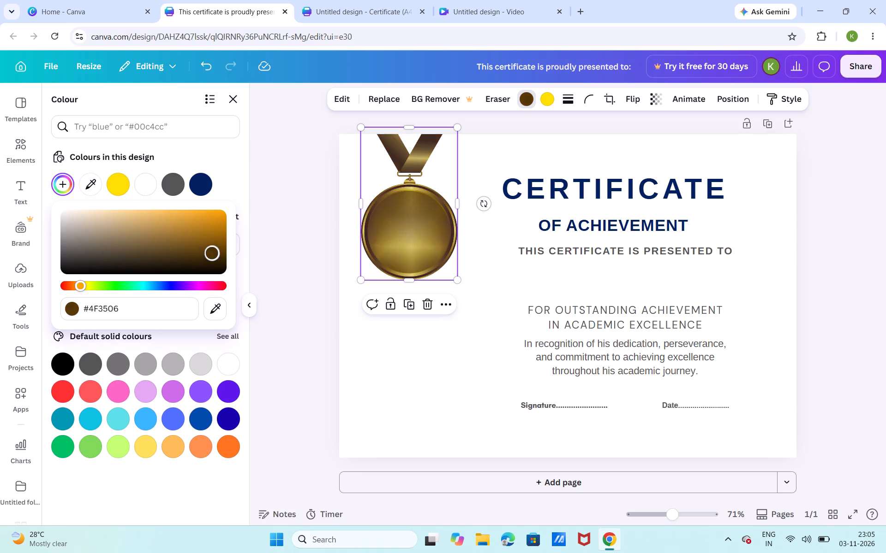
left_click_drag(214, 256, 208, 229)
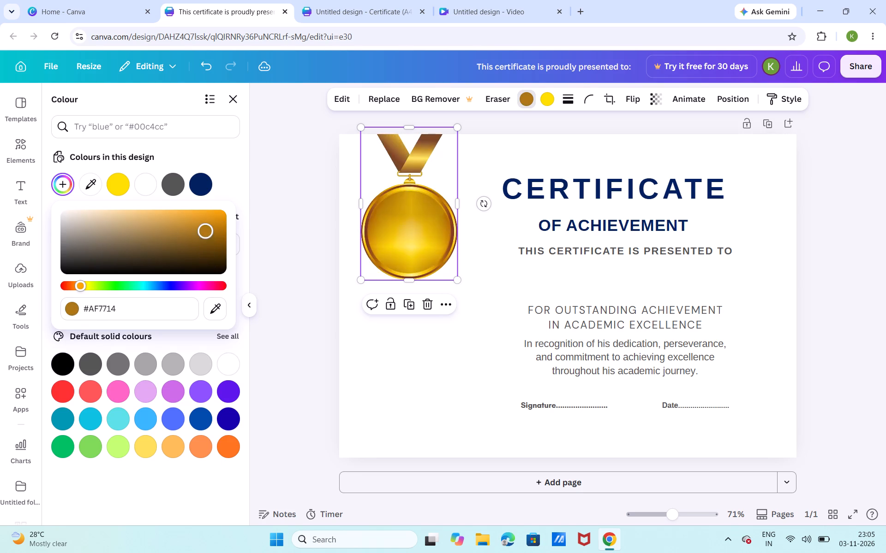
left_click_drag(208, 229, 204, 217)
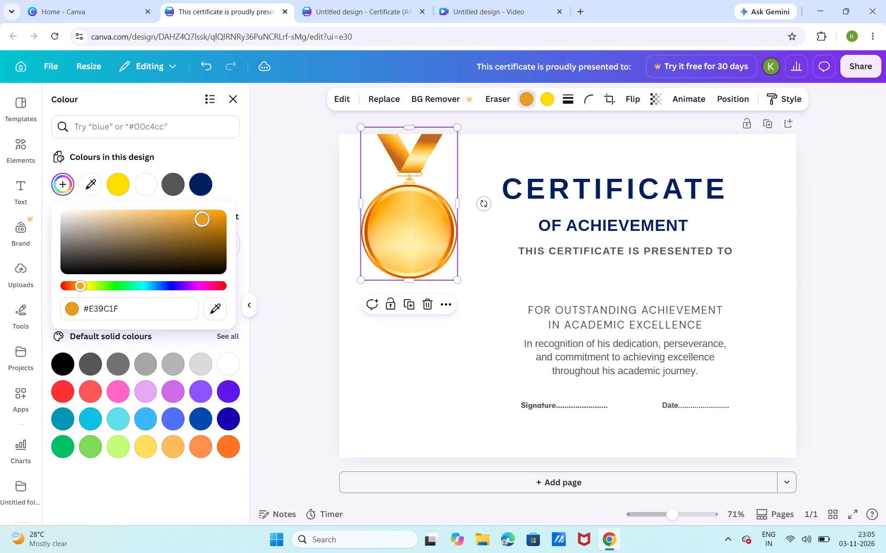
left_click_drag(204, 217, 179, 218)
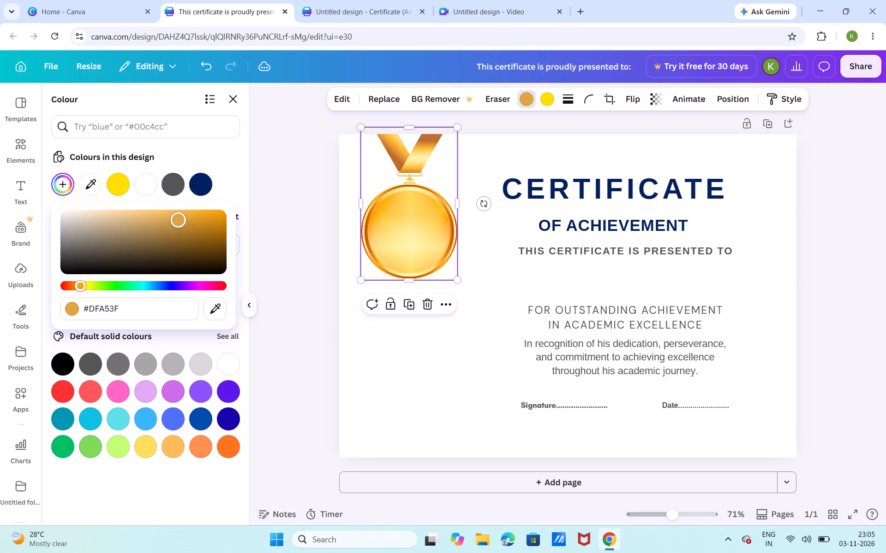
left_click_drag(179, 218, 188, 224)
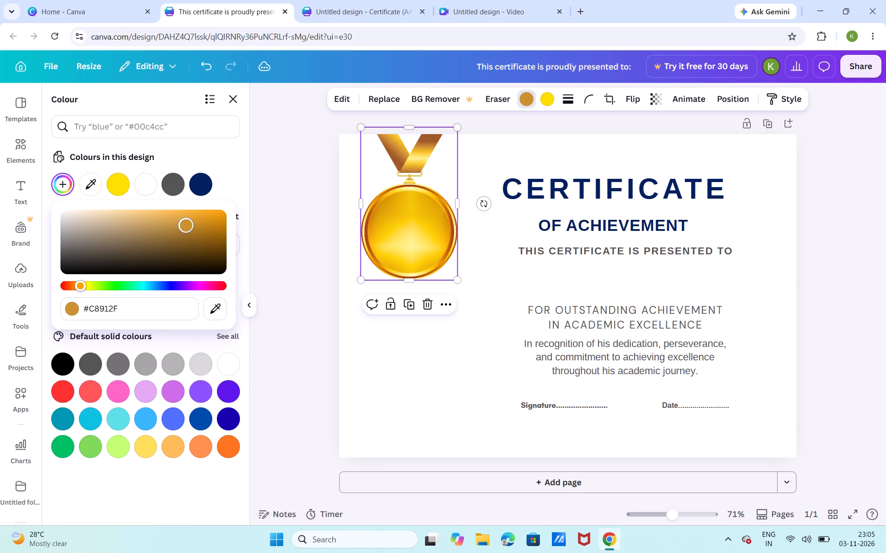
left_click_drag(188, 224, 192, 230)
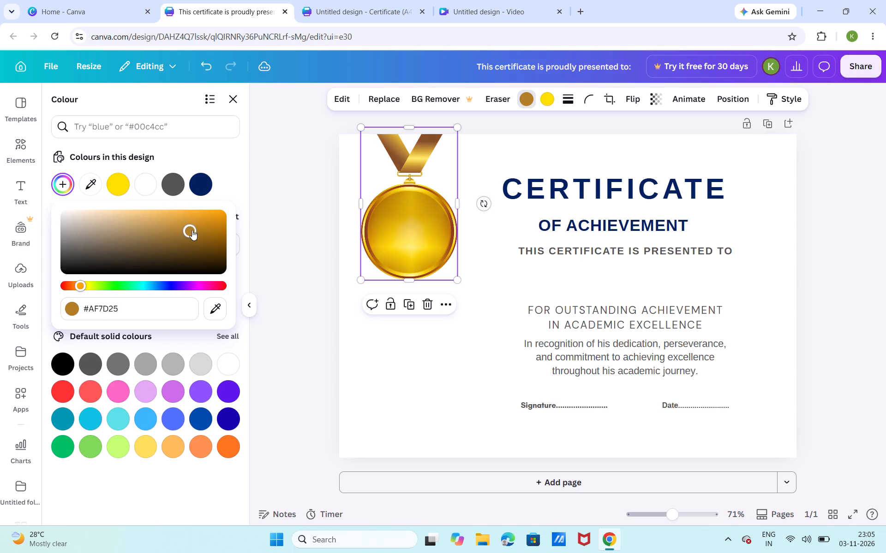
left_click(350, 218)
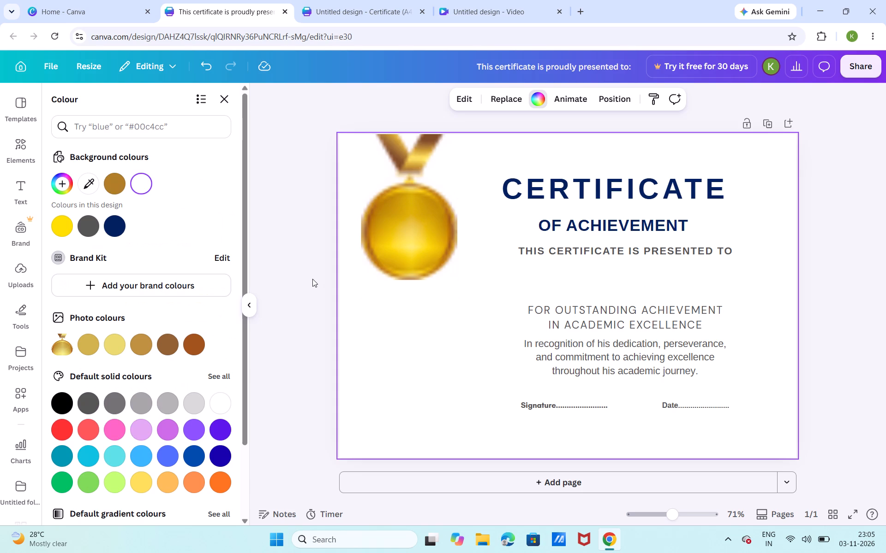
left_click(312, 279)
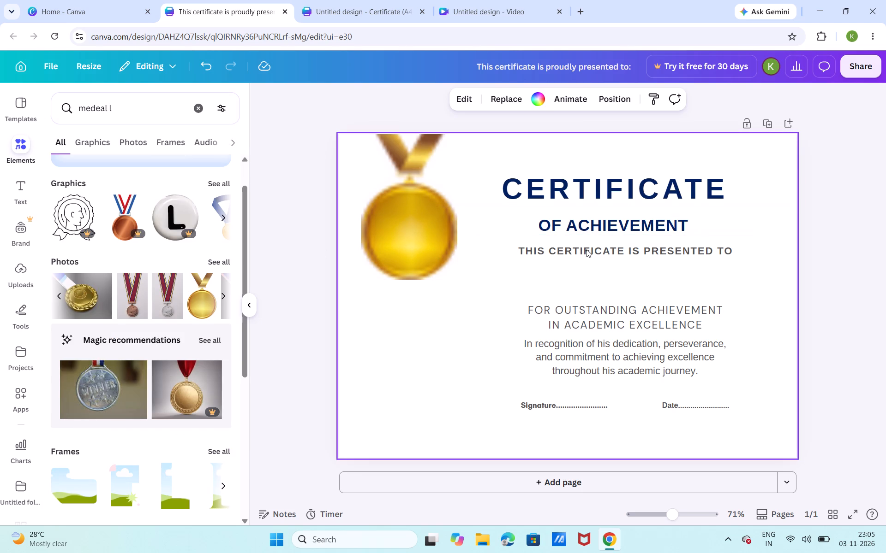
Move the CERTIFICATE heading slightly left and down, closer to the medal and OF ACHIEVEMENT.
left_click_drag(582, 189, 567, 194)
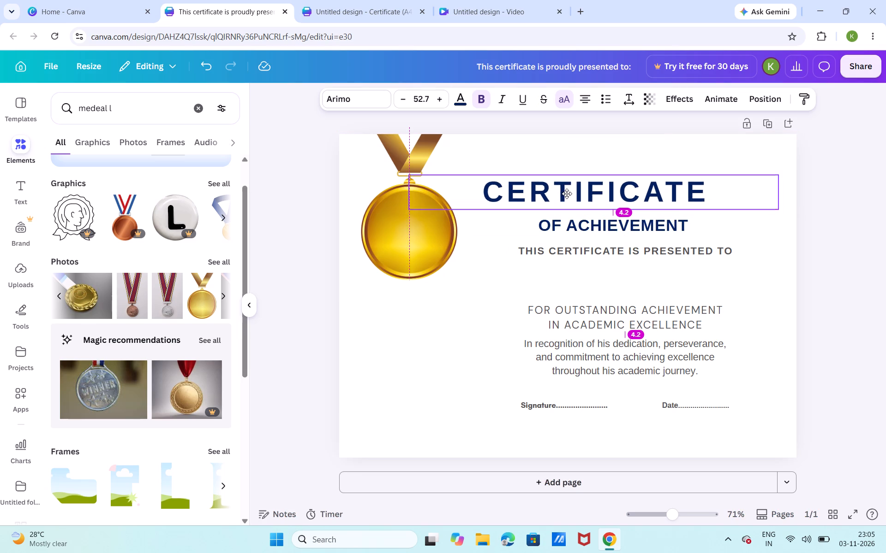
left_click_drag(567, 194, 570, 193)
left_click(581, 225)
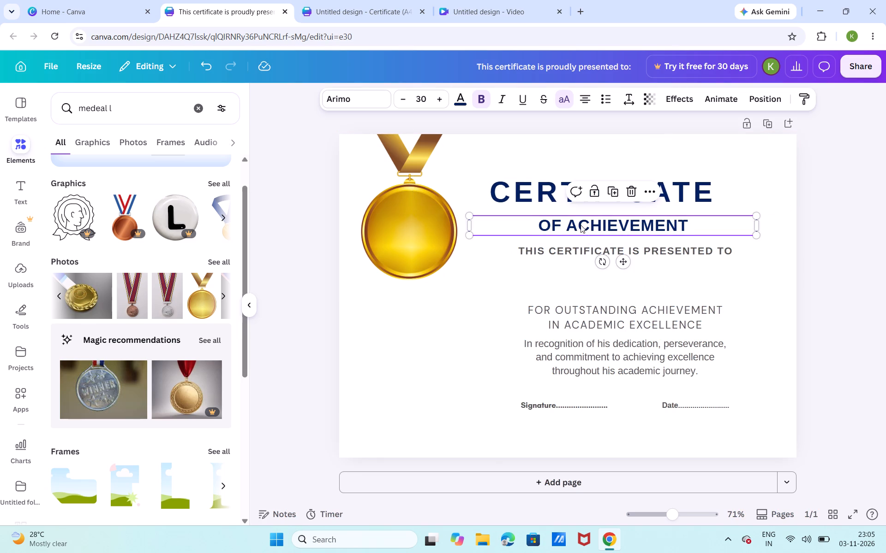
left_click(569, 245)
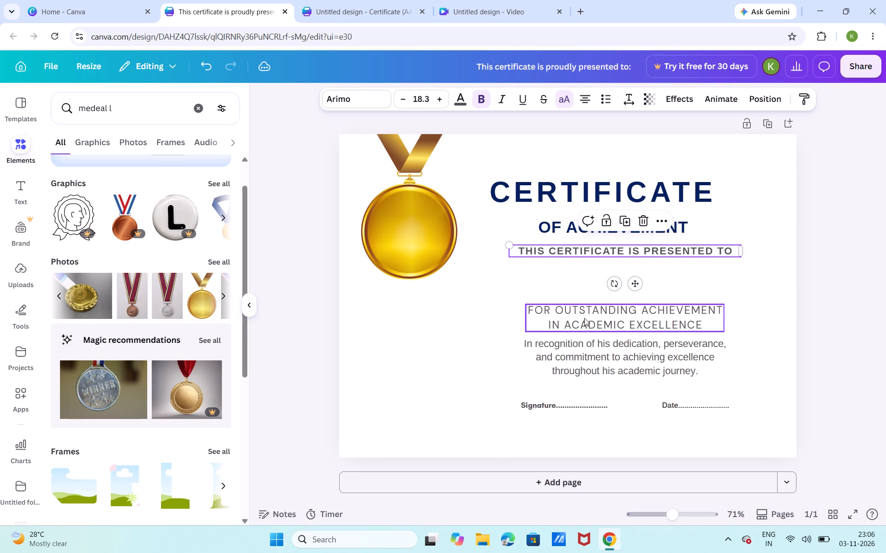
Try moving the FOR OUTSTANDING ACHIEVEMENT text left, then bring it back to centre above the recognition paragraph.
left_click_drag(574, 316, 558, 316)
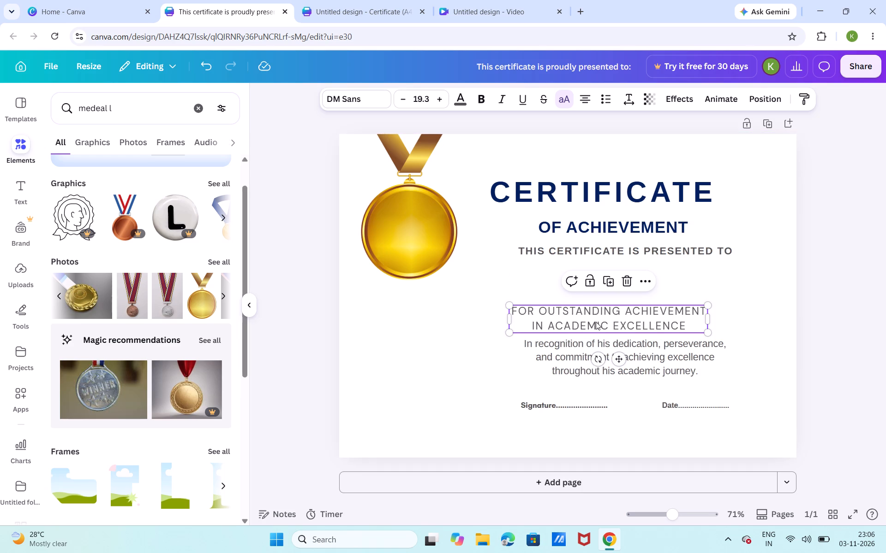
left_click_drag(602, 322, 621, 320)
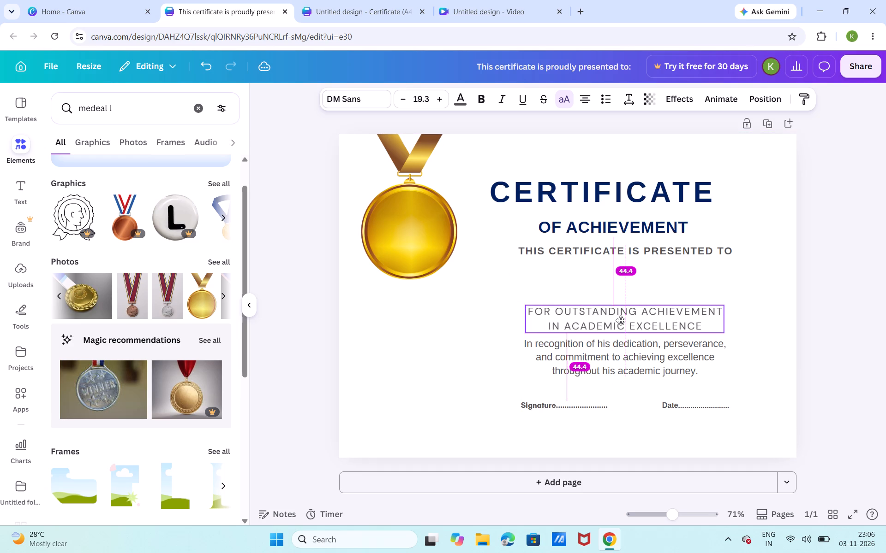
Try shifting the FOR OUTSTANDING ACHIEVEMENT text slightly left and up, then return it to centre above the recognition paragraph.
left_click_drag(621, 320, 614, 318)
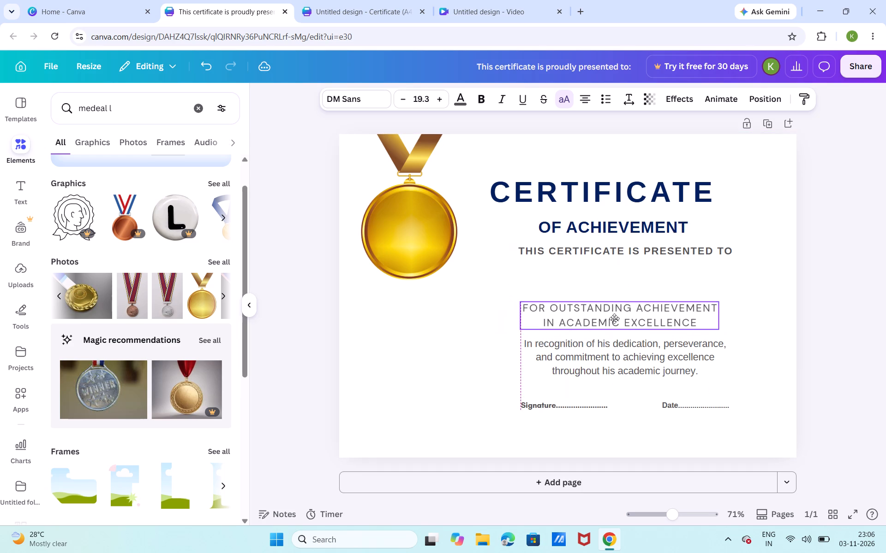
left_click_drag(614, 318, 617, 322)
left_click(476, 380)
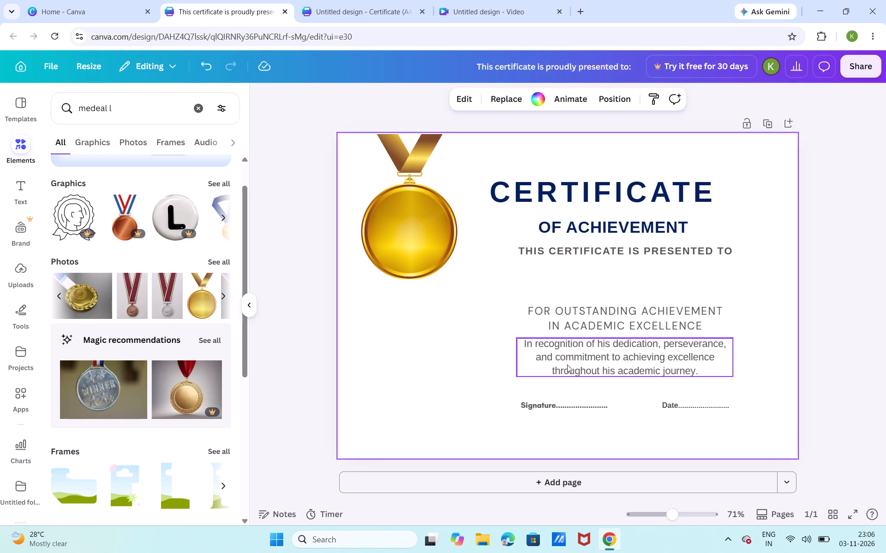
Move the recognition paragraph slightly down, keeping it centred below the FOR OUTSTANDING ACHIEVEMENT text.
left_click_drag(568, 365, 567, 370)
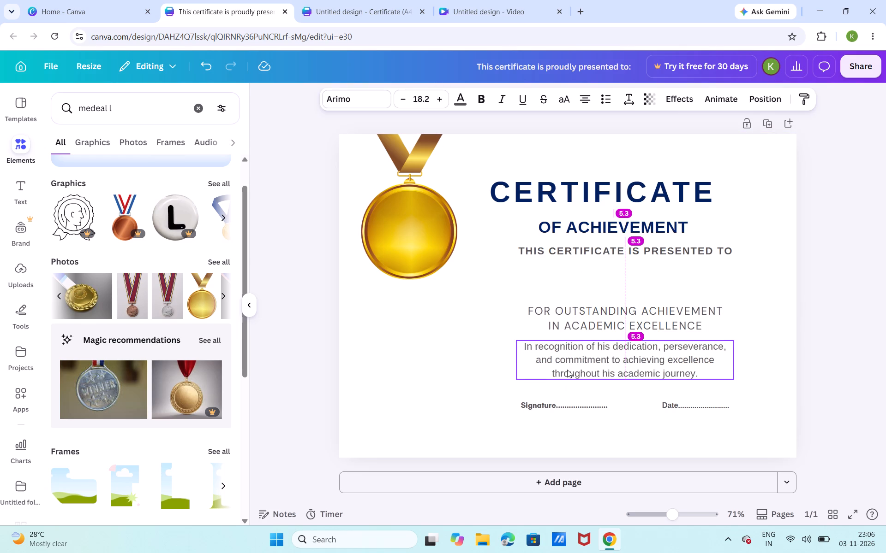
left_click(427, 427)
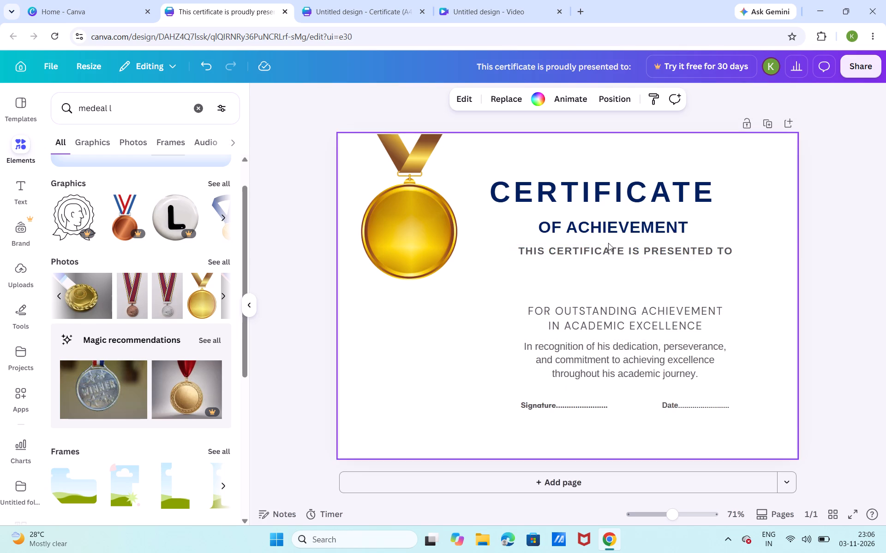
Add a subheading text box to the certificate and enlarge it to a font size of about 37.2.
left_click(28, 193)
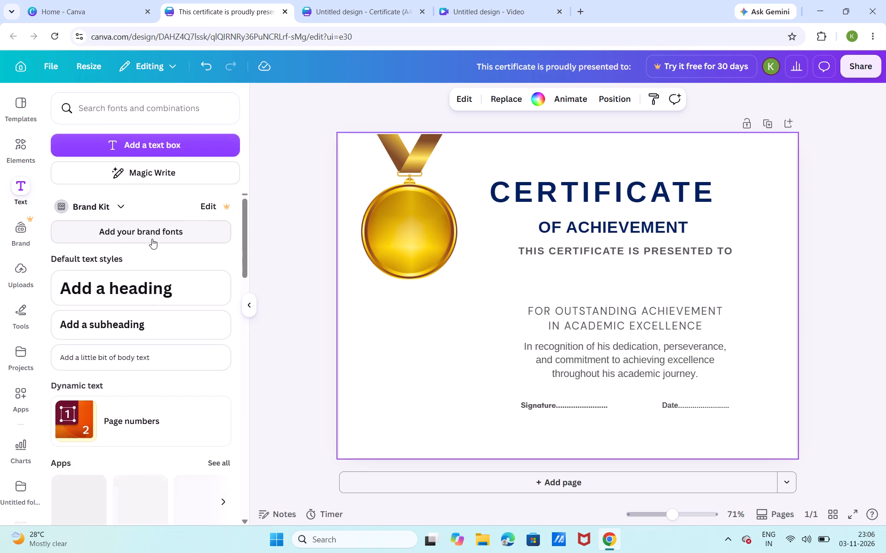
left_click(117, 323)
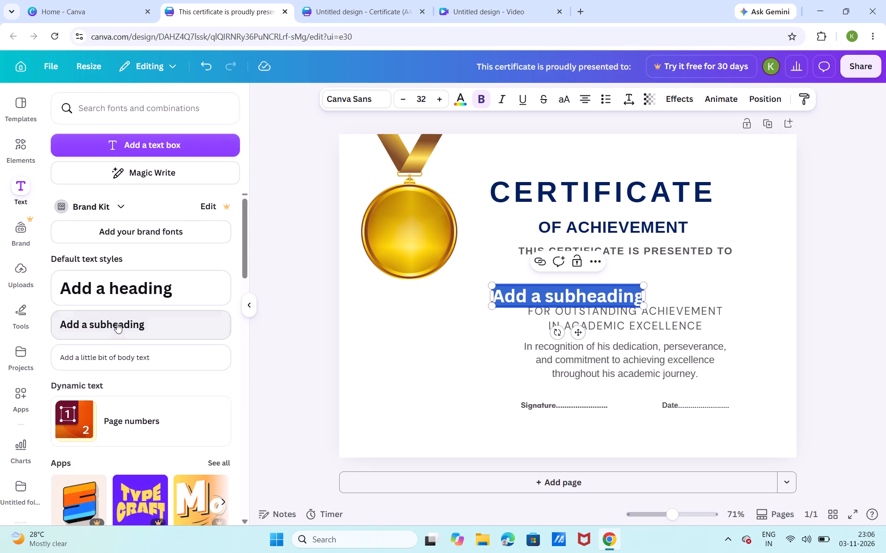
left_click_drag(536, 304, 645, 285)
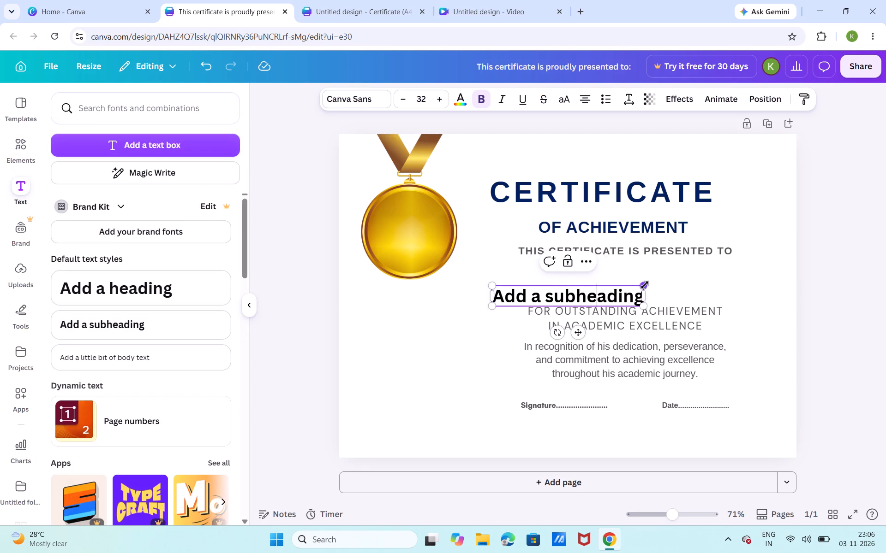
left_click_drag(645, 285, 667, 265)
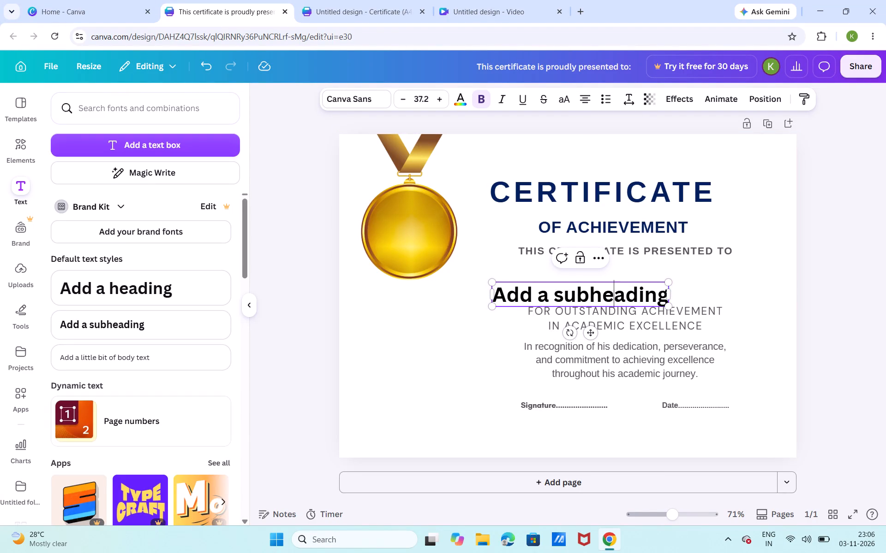
Replace the subheading placeholder text with the recipient's name in capitals.
key("BackSpace")
key("BackSpace")
key("BackSpace")
key("BackSpace")
key("BackSpace")
key("BackSpace")
key("BackSpace")
key("BackSpace")
key("BackSpace")
key("BackSpace")
key("BackSpace")
key("BackSpace")
key("BackSpace")
key("BackSpace")
key("BackSpace")
key("BackSpace")
key("BackSpace")
key("BackSpace")
key("BackSpace")
key("BackSpace")
key("BackSpace")
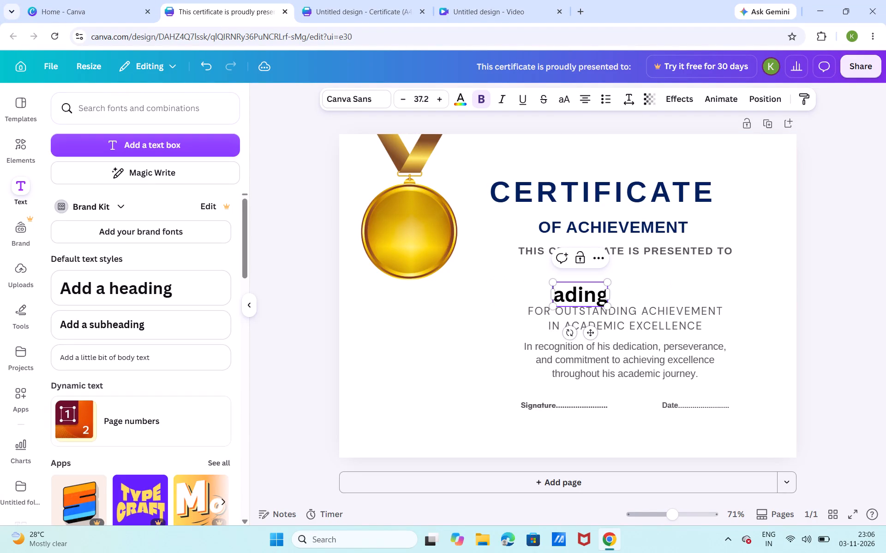
key("Right")
key("Right")
key("Right")
key("Right")
key("Right")
key("Right")
key("Right")
key("Right")
key("Right")
key("Right")
key("Right")
key("Right")
key("BackSpace")
key("BackSpace")
key("BackSpace")
key("BackSpace")
key("BackSpace")
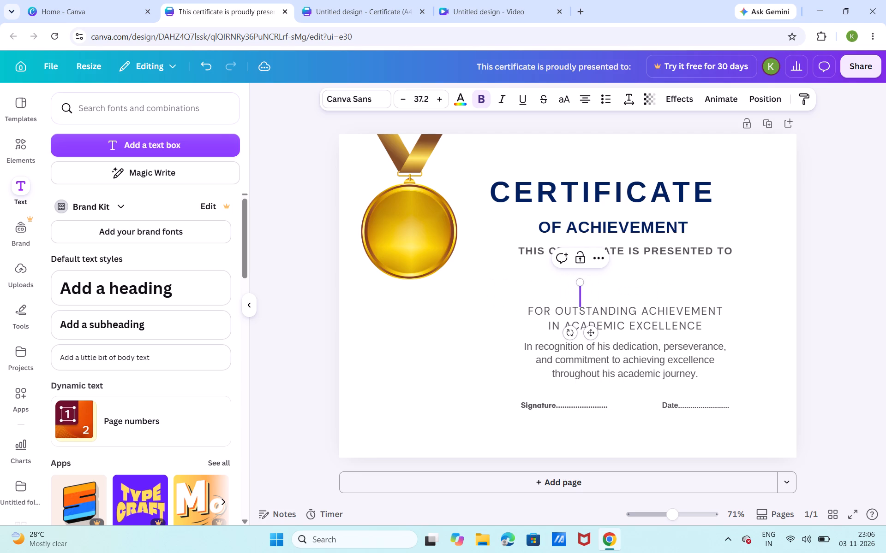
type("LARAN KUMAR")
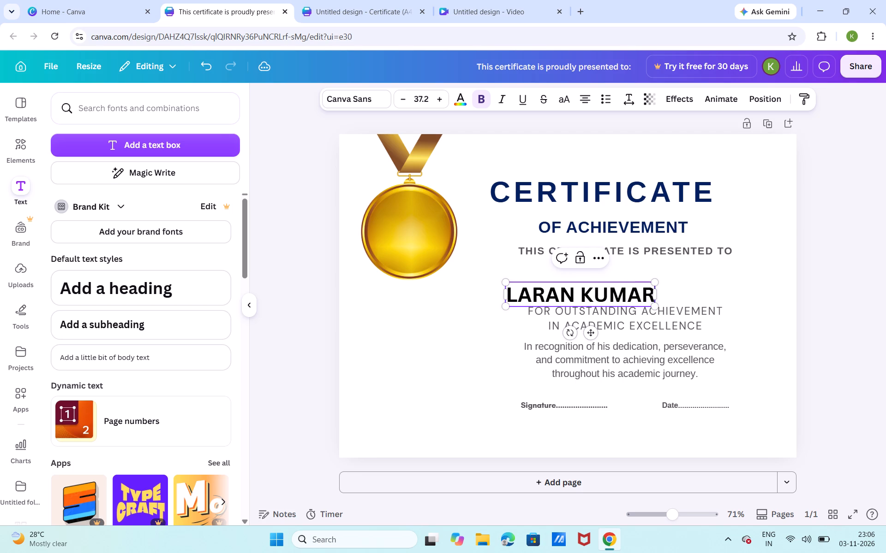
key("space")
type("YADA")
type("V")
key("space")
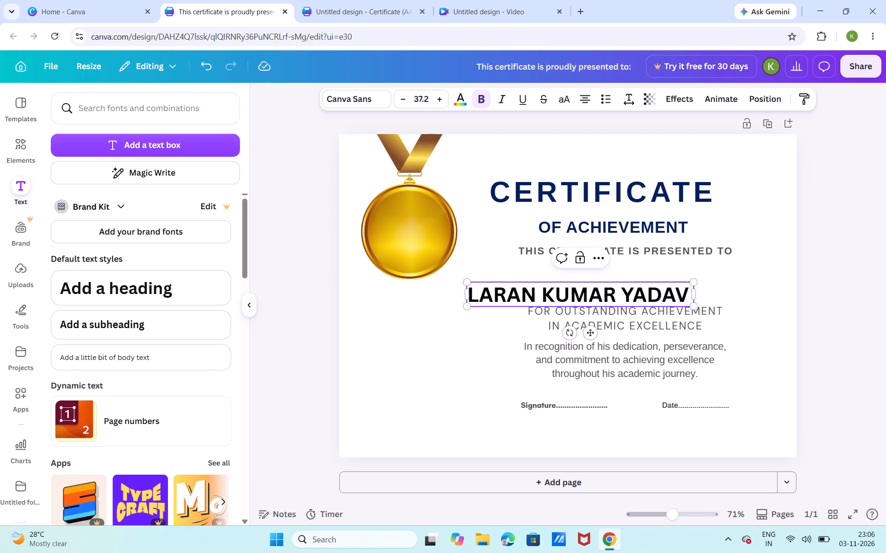
Correct the first letter of the recipient's name to K.
left_click_drag(568, 289, 504, 294)
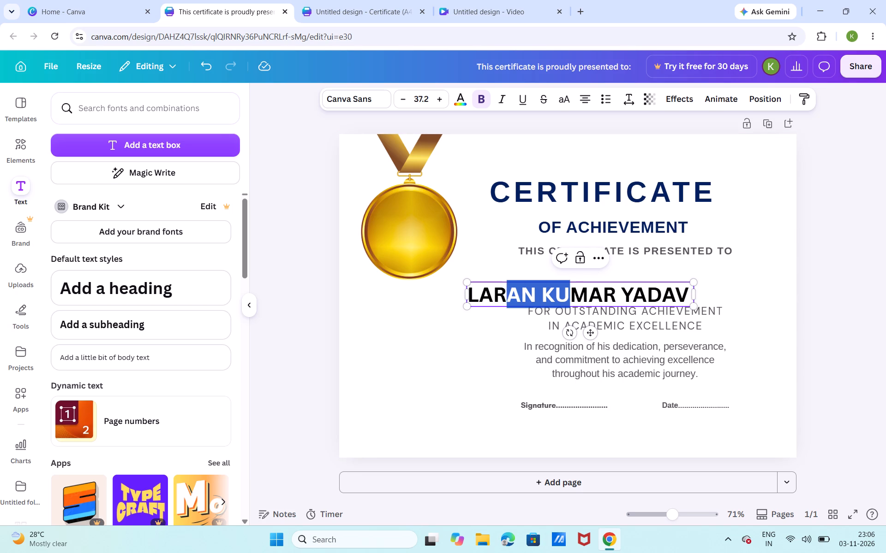
left_click_drag(504, 294, 470, 292)
left_click(470, 292)
left_click(470, 292)
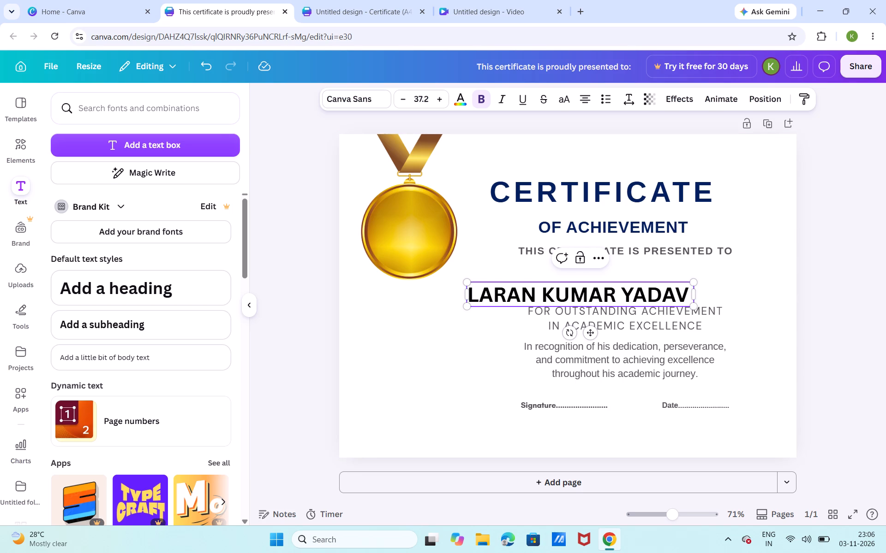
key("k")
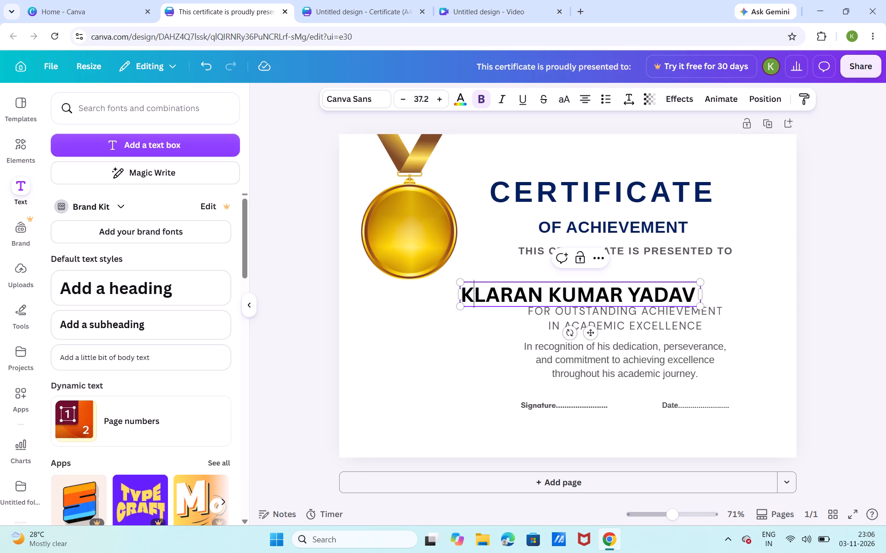
left_click(491, 297)
key("BackSpace")
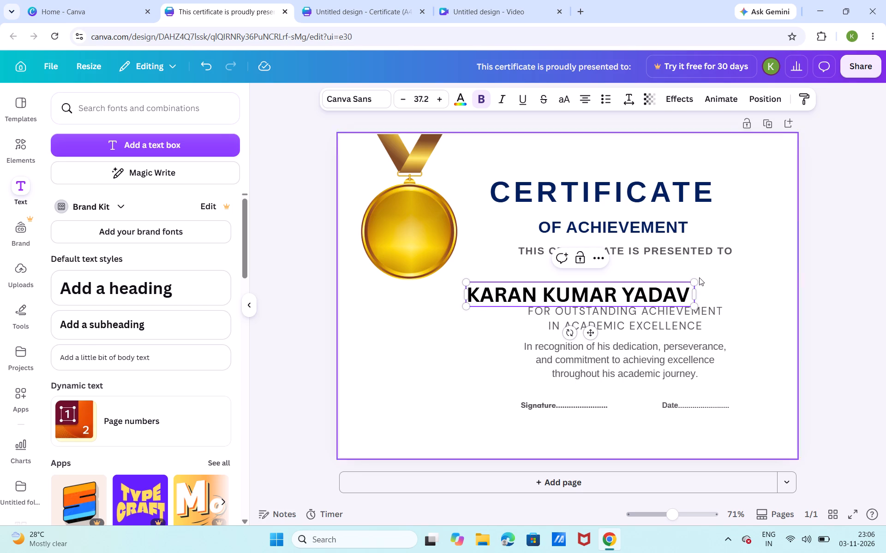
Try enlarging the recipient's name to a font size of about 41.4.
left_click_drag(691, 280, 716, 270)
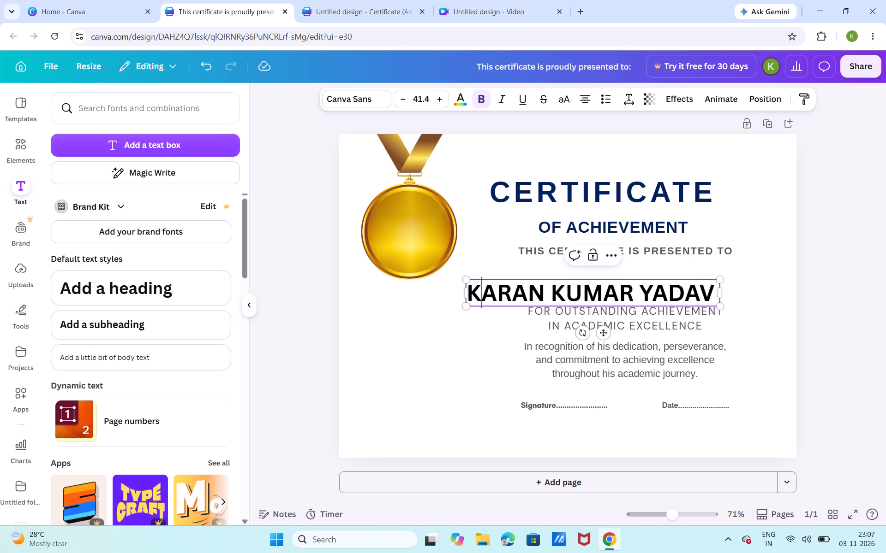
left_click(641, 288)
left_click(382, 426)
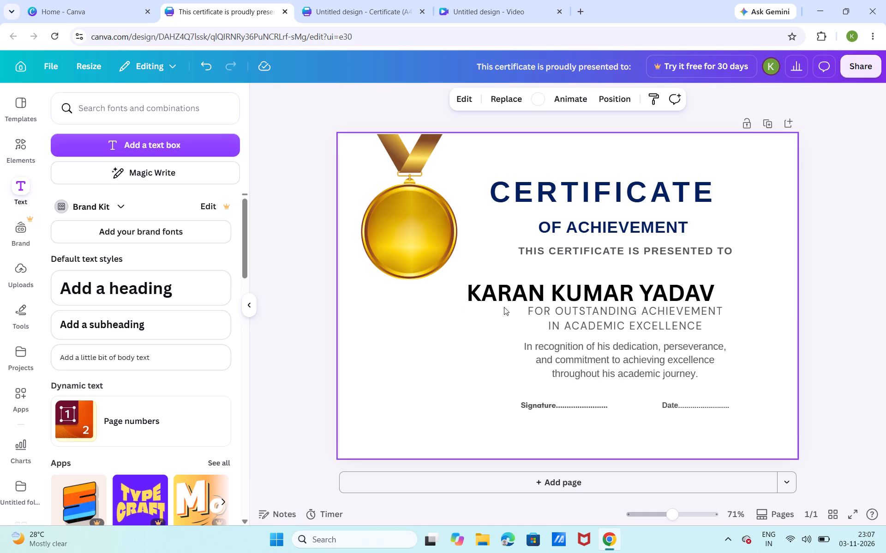
Shrink the recipient's name to font size about 31.1 and place it midway between THIS CERTIFICATE IS PRESENTED TO and FOR OUTSTANDING ACHIEVEMENT.
left_click_drag(521, 290, 552, 280)
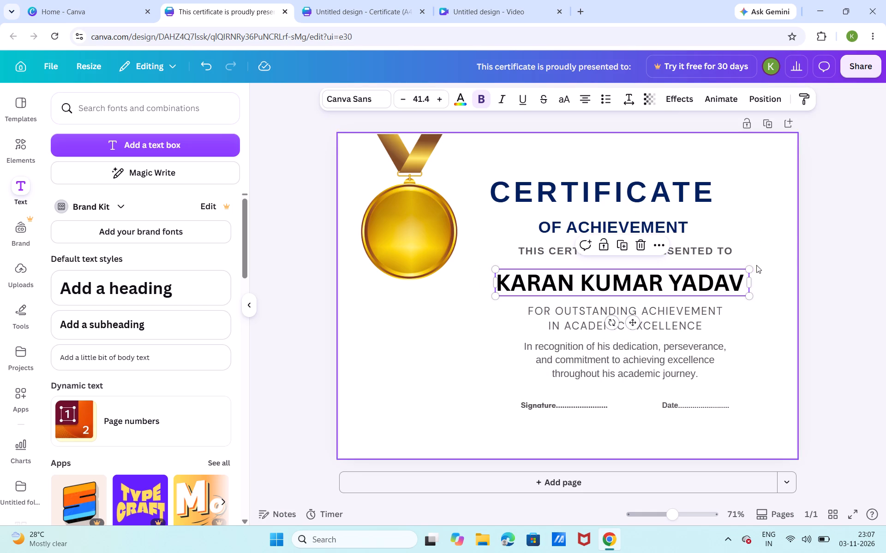
left_click_drag(750, 265, 688, 288)
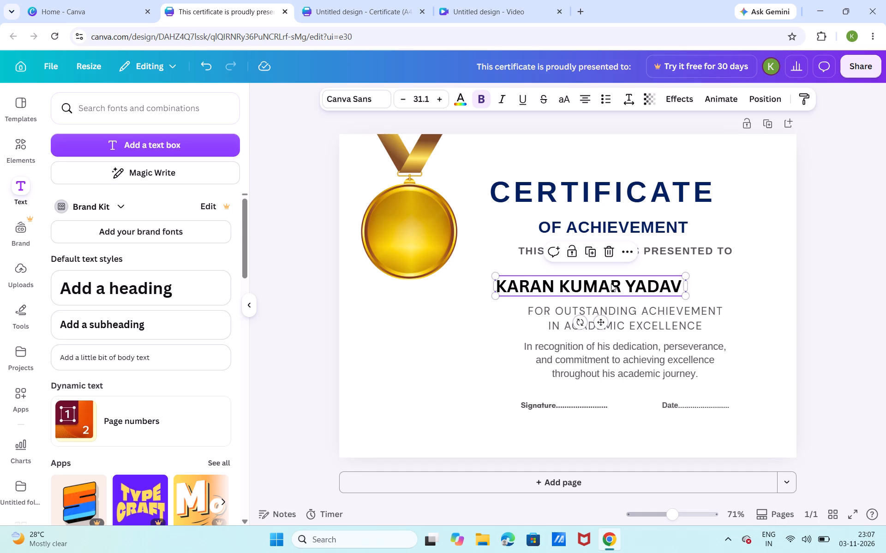
left_click_drag(611, 283, 647, 278)
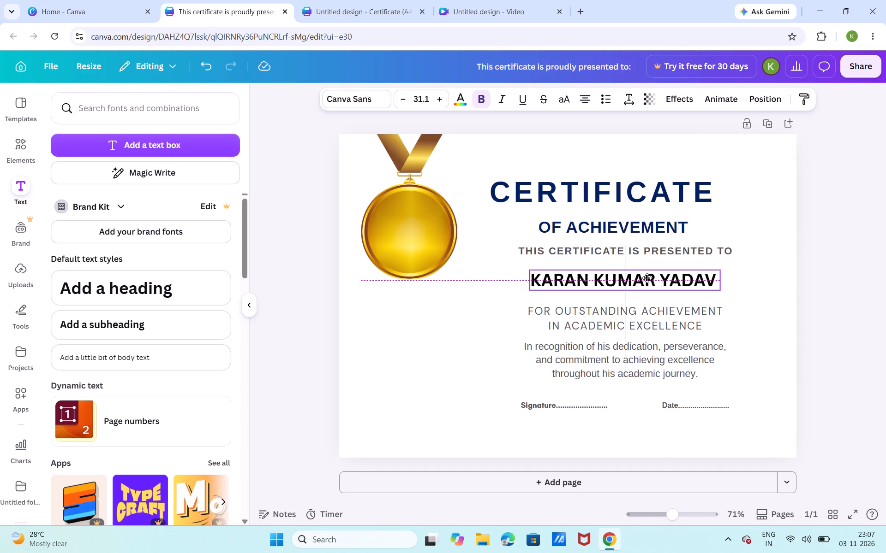
left_click_drag(647, 278, 647, 280)
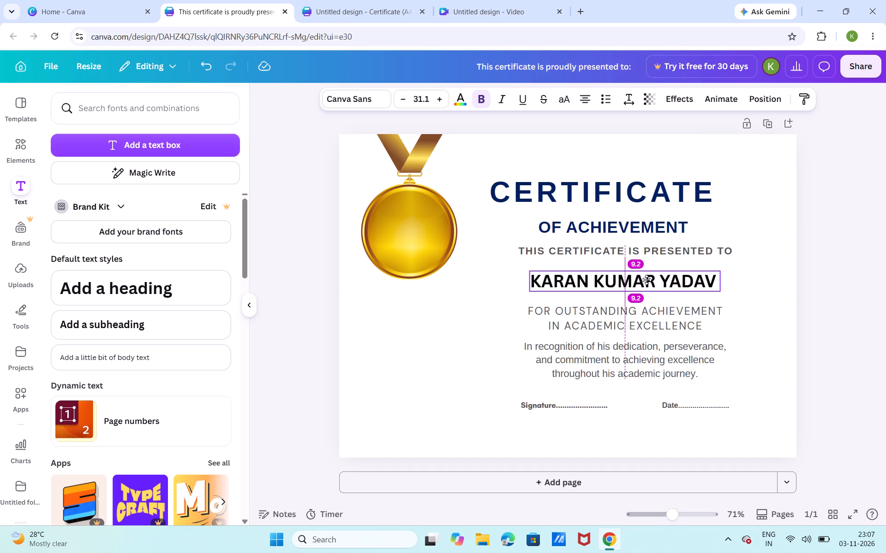
left_click_drag(647, 280, 648, 282)
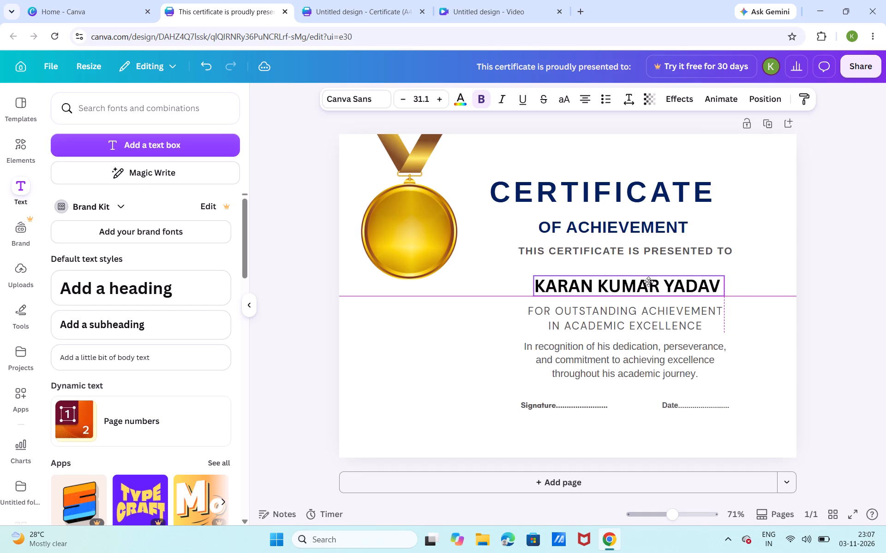
left_click_drag(648, 282, 648, 280)
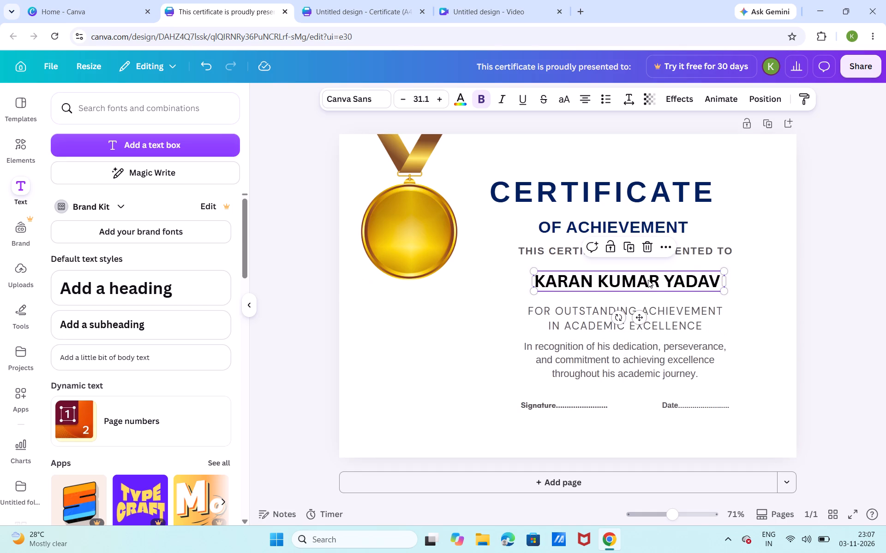
left_click(477, 351)
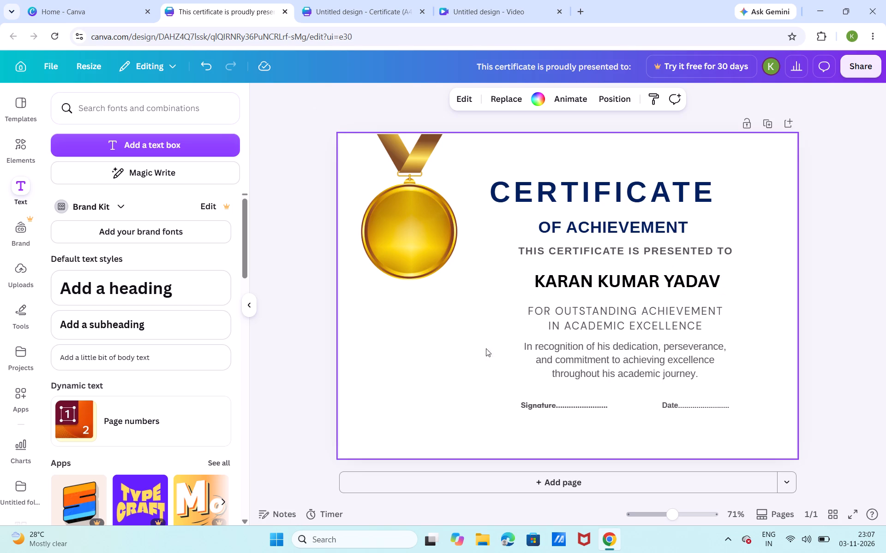
Remove the bold formatting from the Signature and Date lines at the bottom of the certificate.
left_click(541, 406)
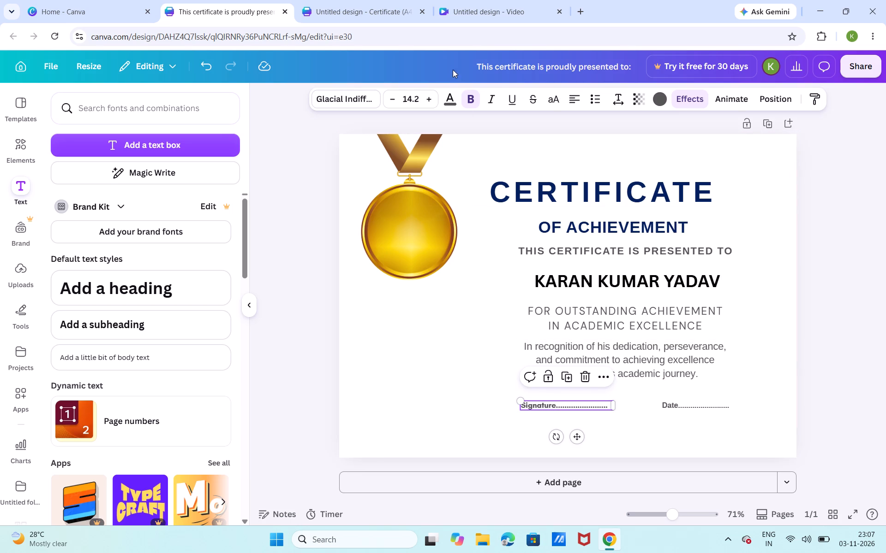
left_click(473, 96)
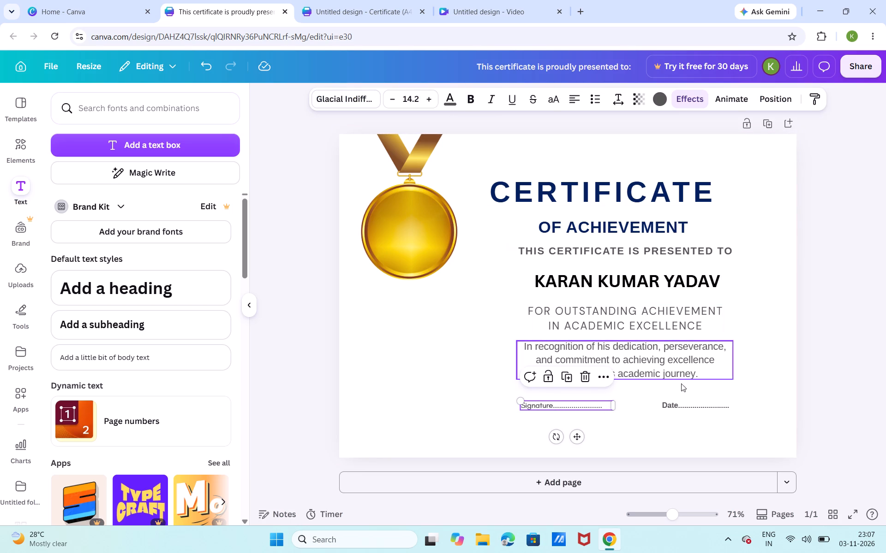
left_click(674, 416)
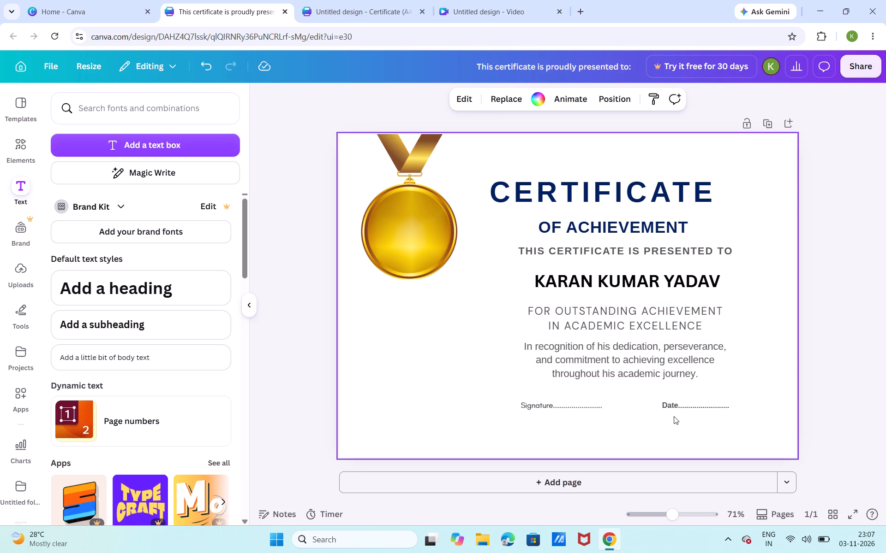
left_click_drag(668, 394, 671, 408)
left_click(671, 408)
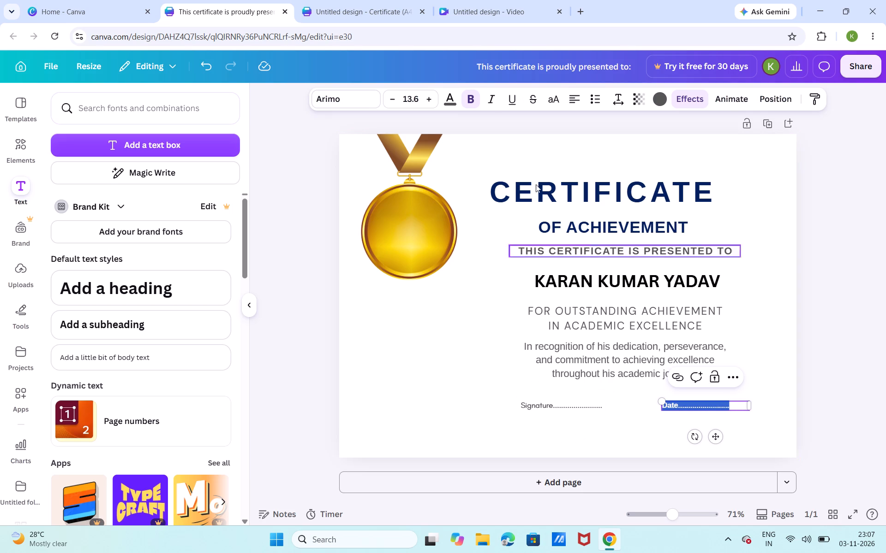
left_click(470, 97)
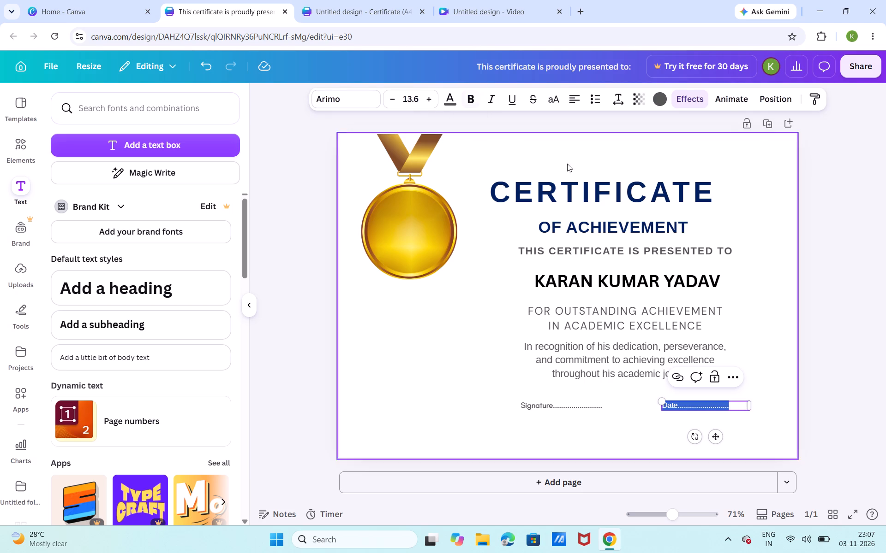
Remove the bold formatting from the THIS CERTIFICATE IS PRESENTED TO line and deselect it.
left_click(574, 252)
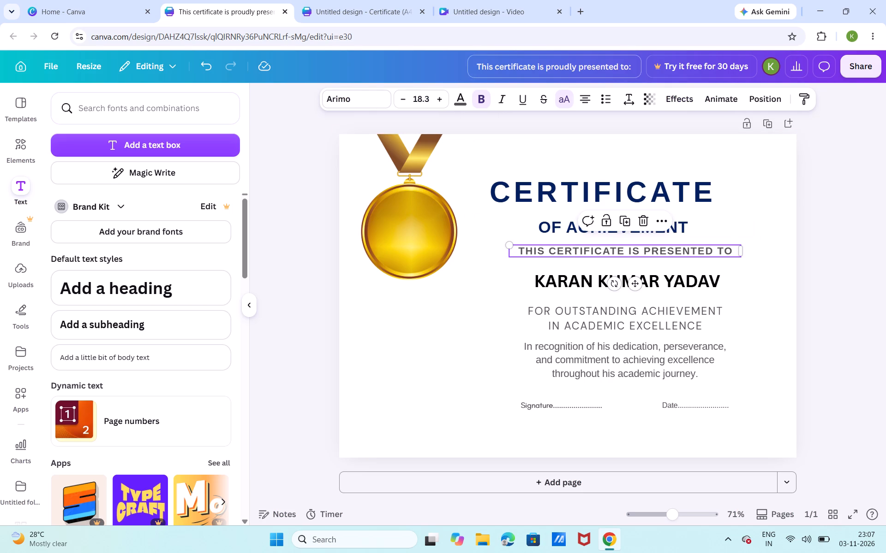
left_click(483, 94)
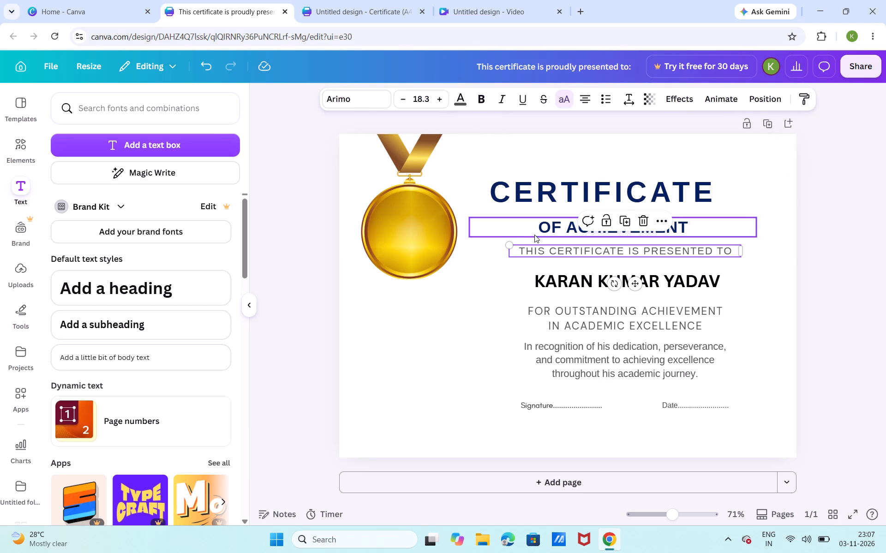
left_click(506, 326)
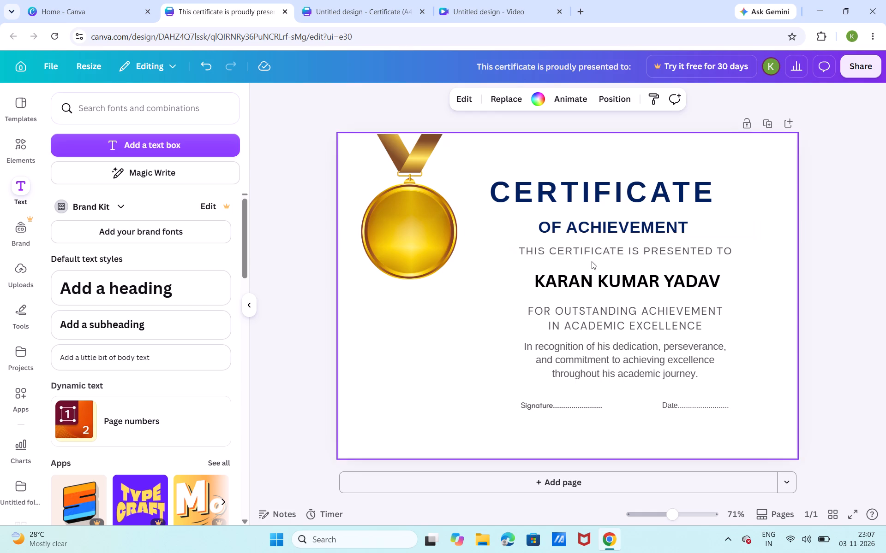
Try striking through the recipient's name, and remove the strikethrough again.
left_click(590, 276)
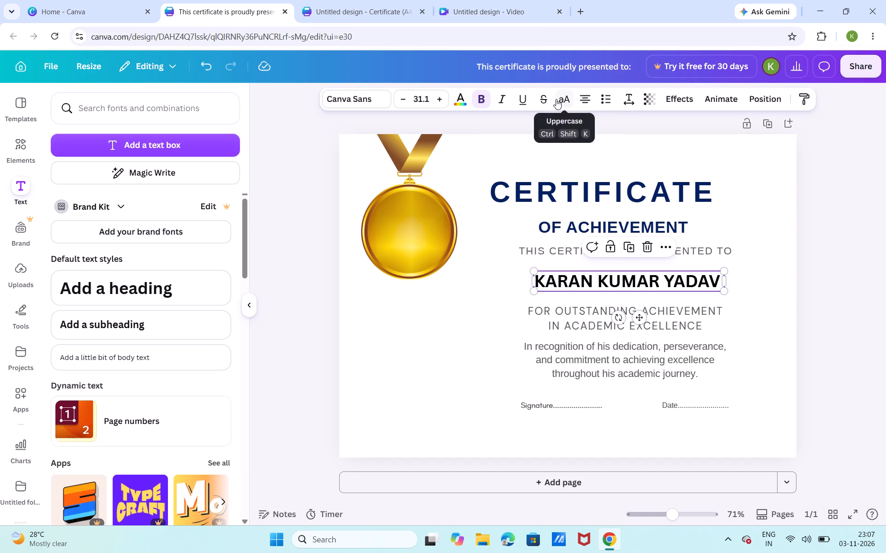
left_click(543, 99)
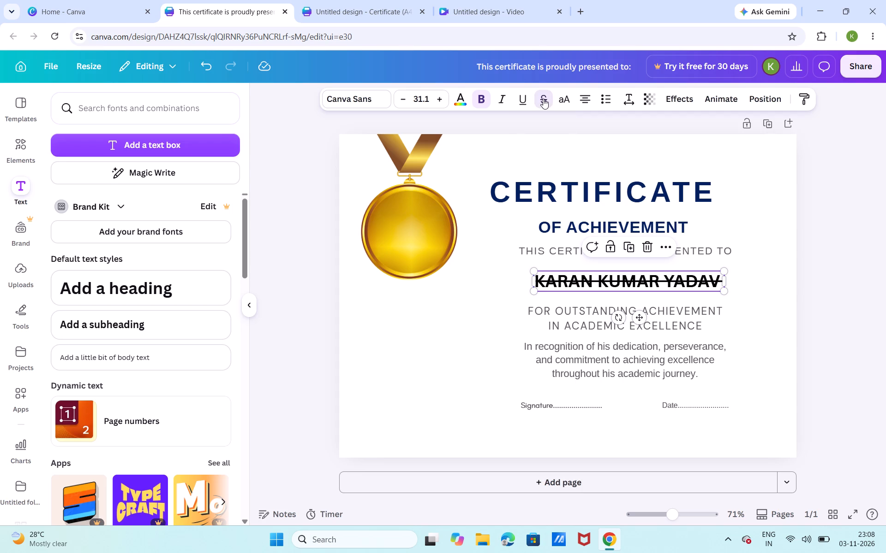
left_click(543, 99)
Browse the default text styles and ready-made font combinations for one that suits the certificate.
scroll(183, 285, "down", 3)
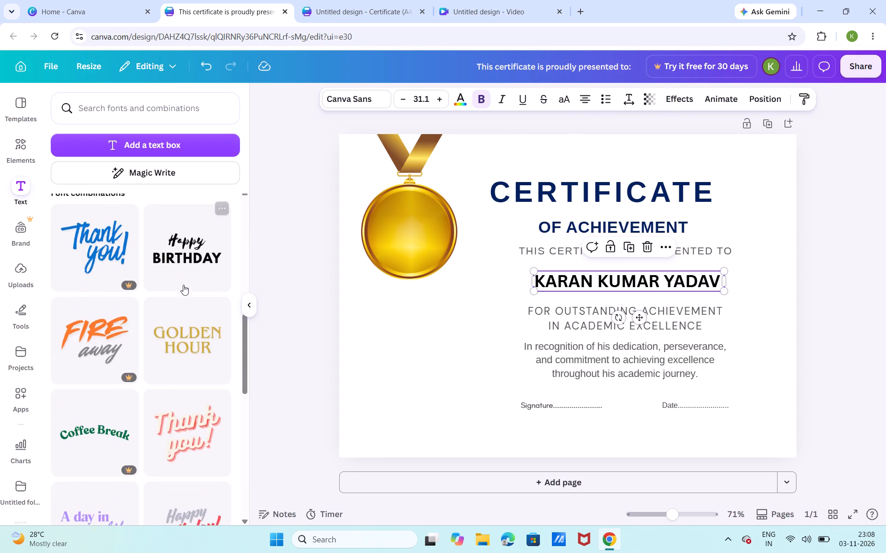
scroll(183, 285, "down", 5)
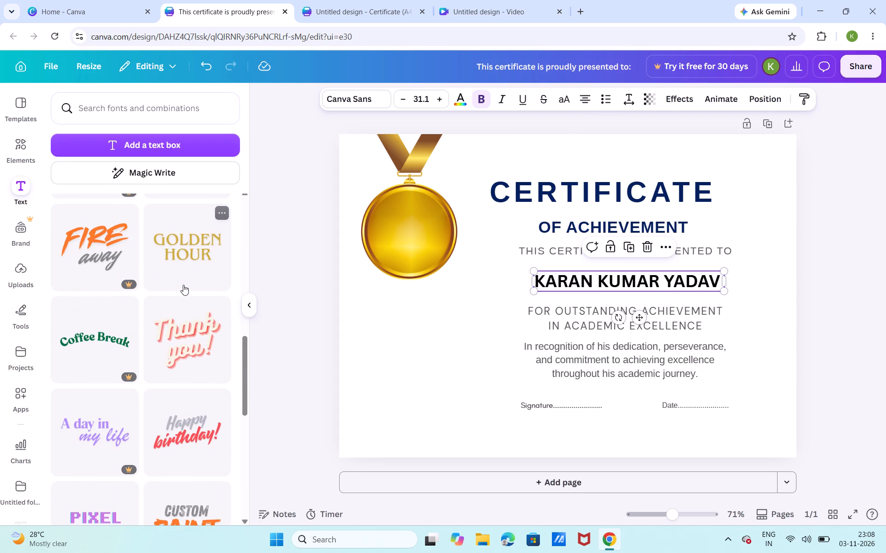
scroll(183, 285, "down", 4)
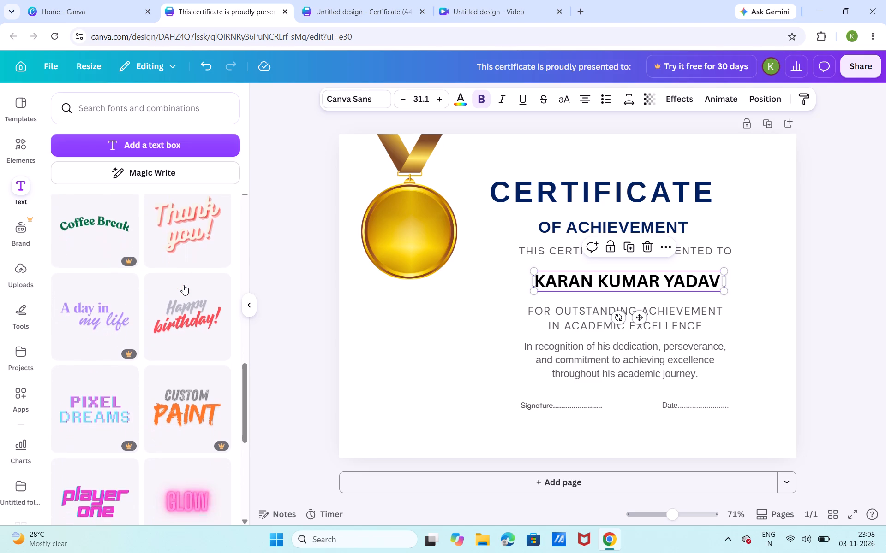
scroll(183, 285, "down", 1)
scroll(183, 285, "up", 2)
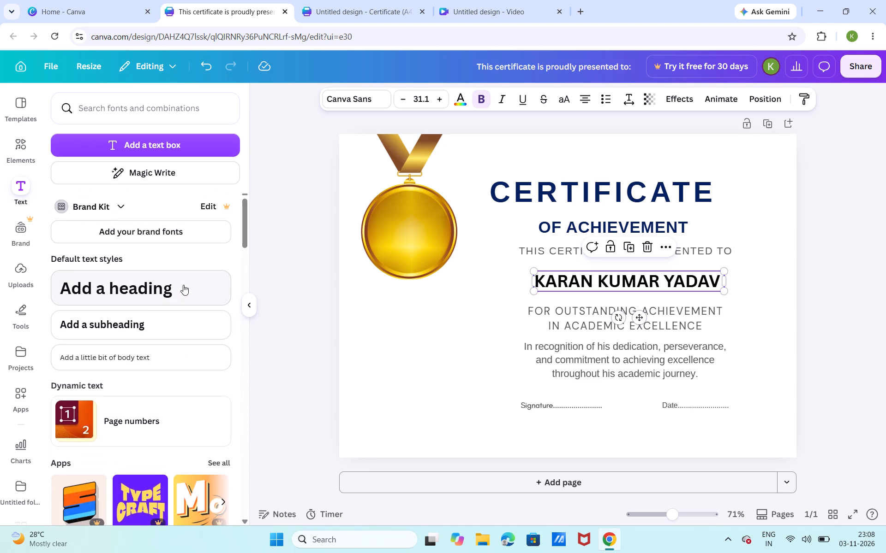
scroll(183, 285, "down", 6)
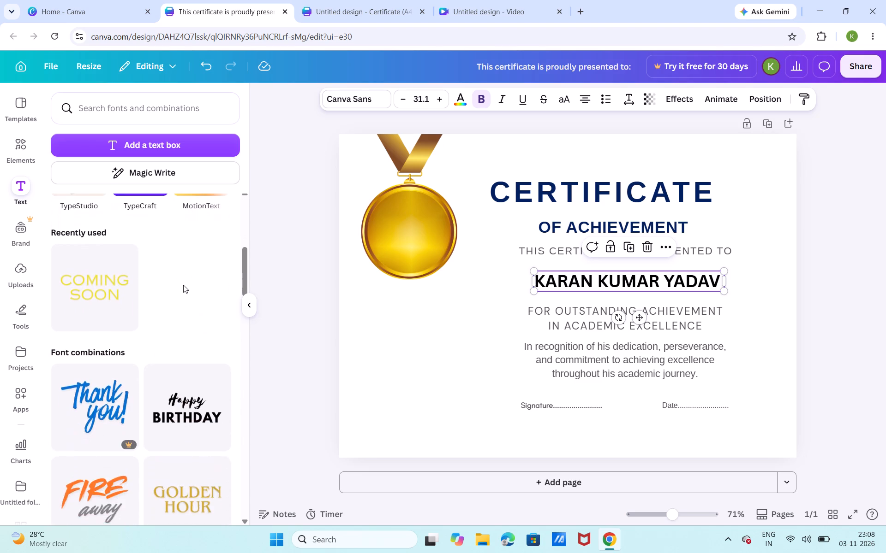
scroll(183, 285, "down", 10)
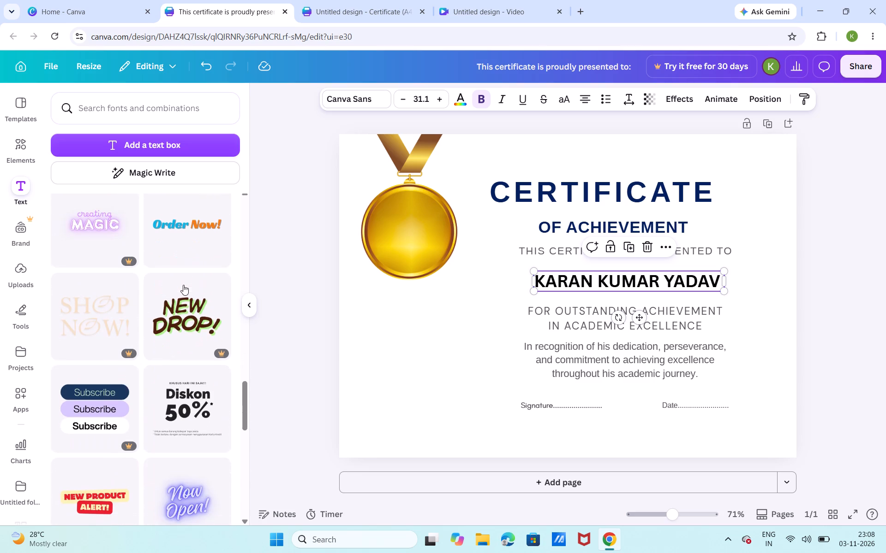
scroll(183, 285, "down", 1)
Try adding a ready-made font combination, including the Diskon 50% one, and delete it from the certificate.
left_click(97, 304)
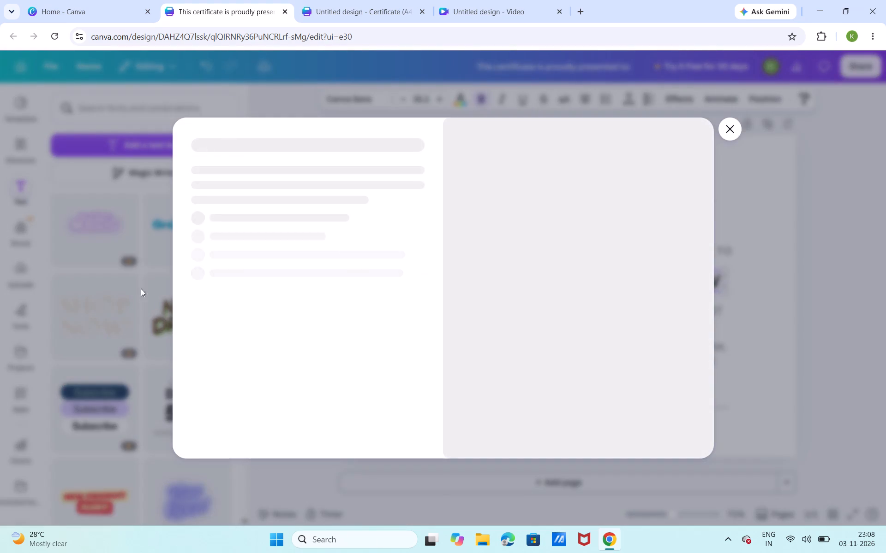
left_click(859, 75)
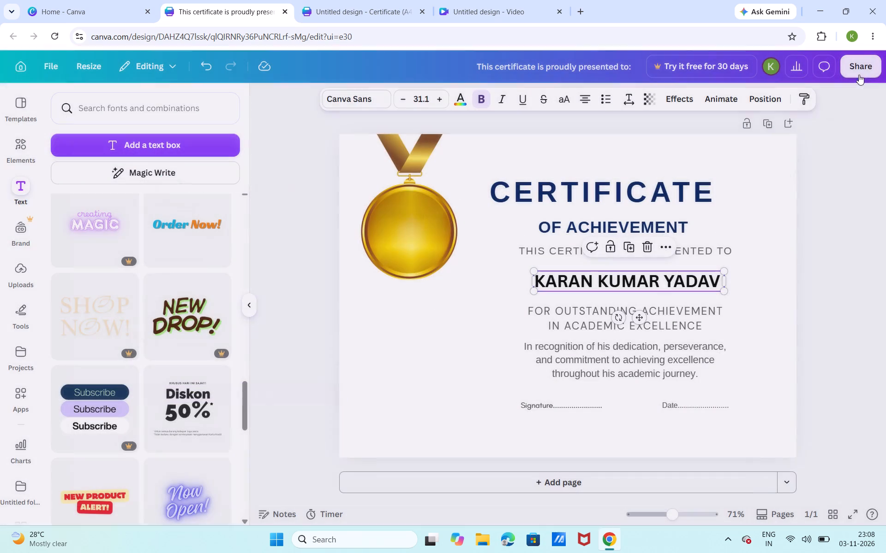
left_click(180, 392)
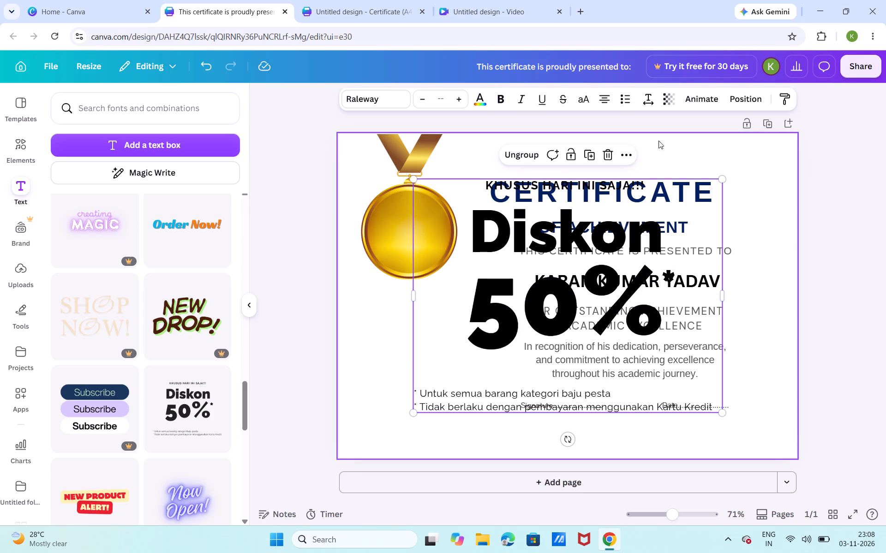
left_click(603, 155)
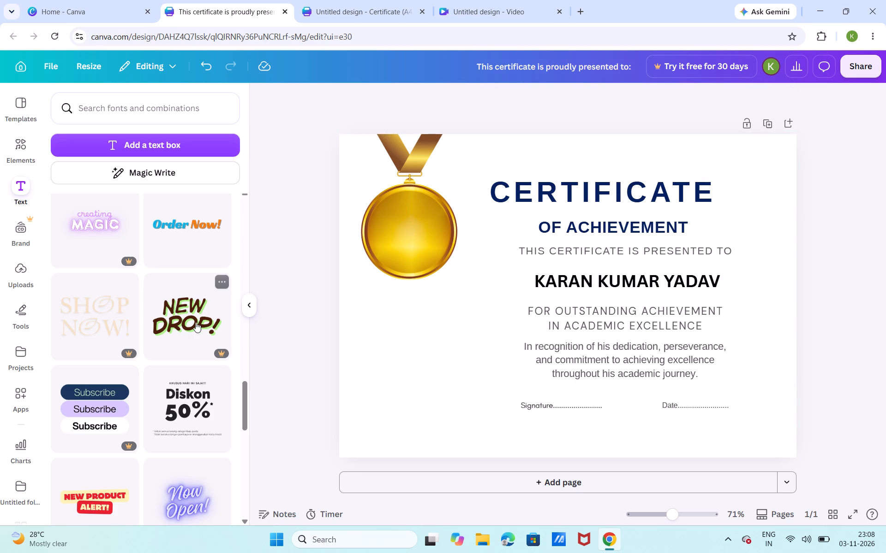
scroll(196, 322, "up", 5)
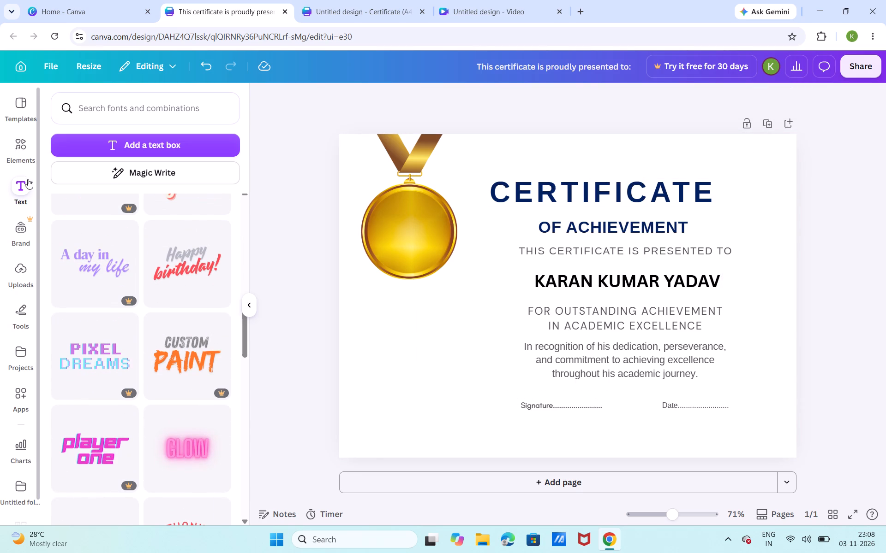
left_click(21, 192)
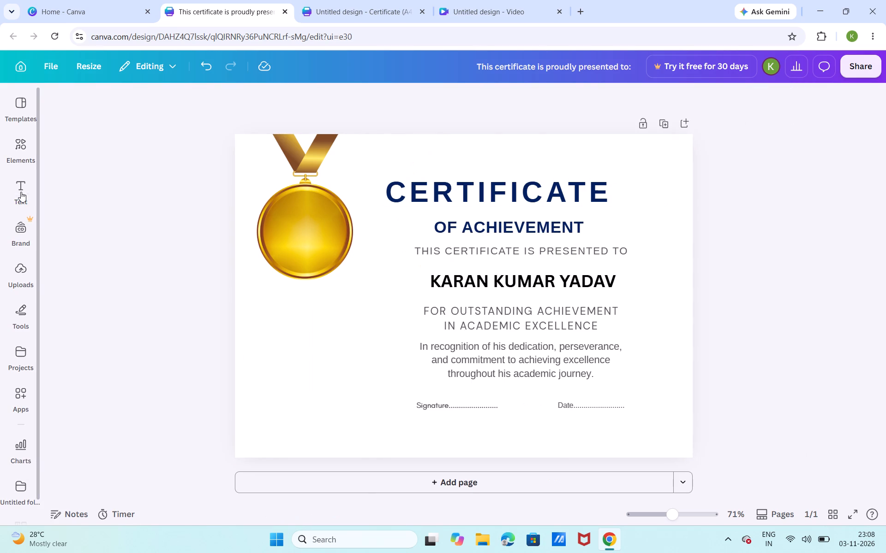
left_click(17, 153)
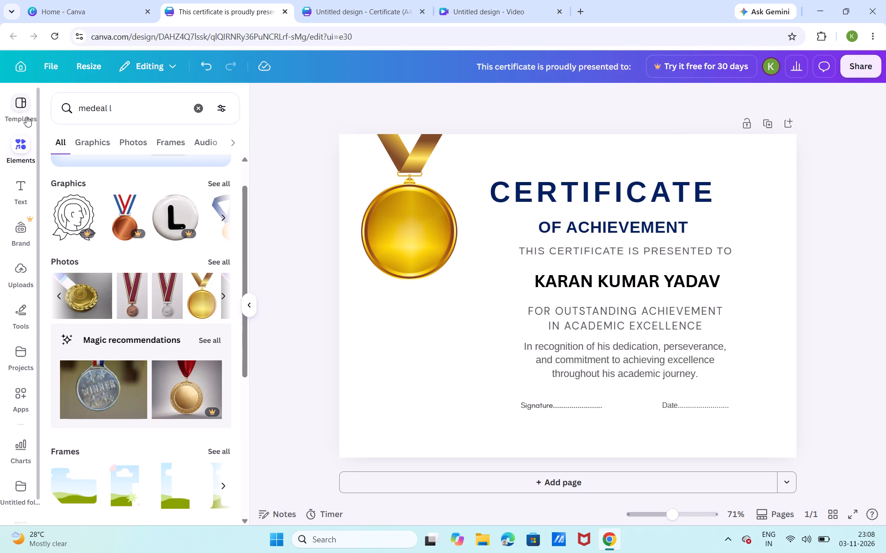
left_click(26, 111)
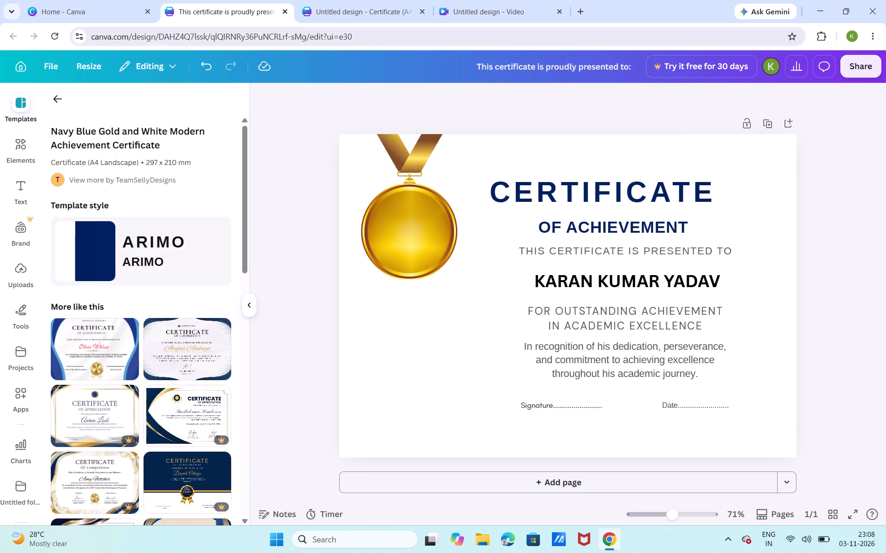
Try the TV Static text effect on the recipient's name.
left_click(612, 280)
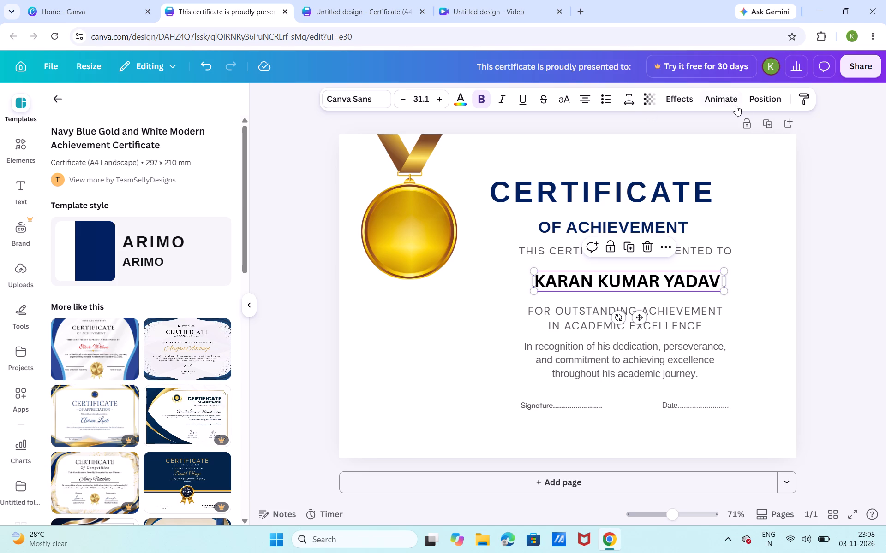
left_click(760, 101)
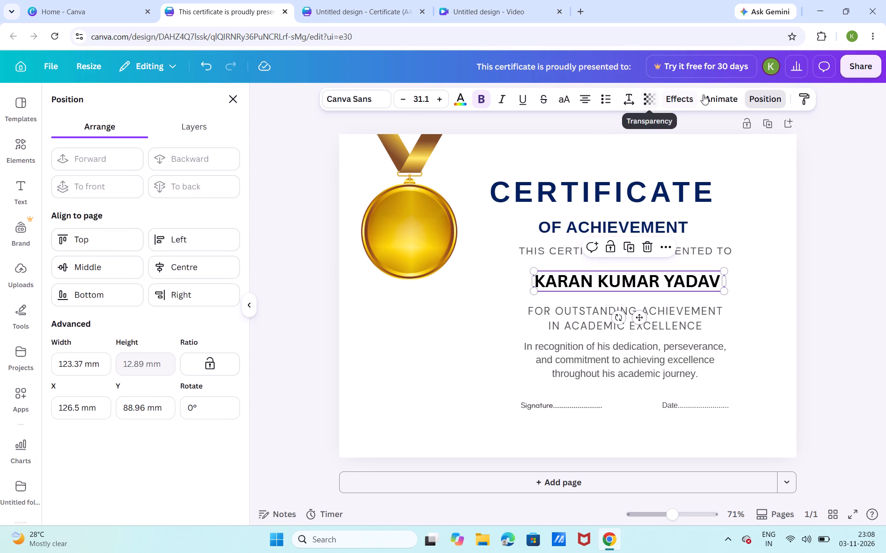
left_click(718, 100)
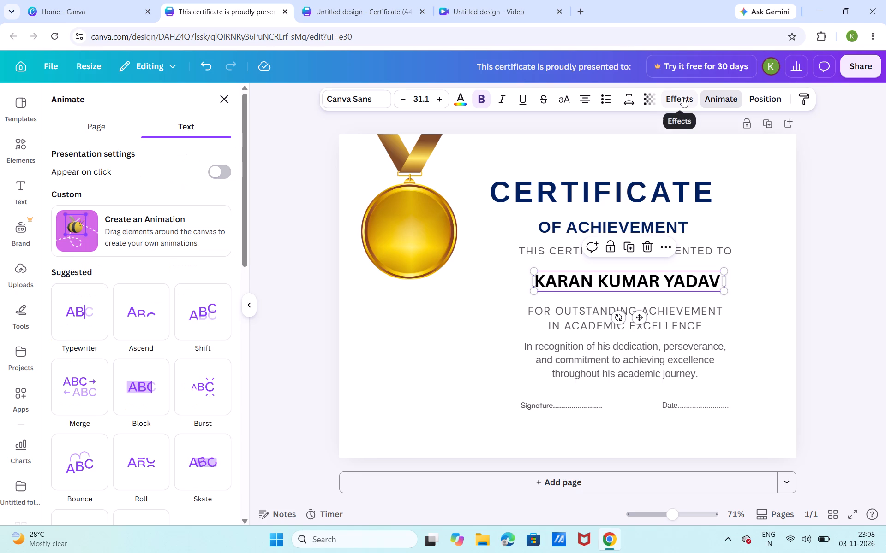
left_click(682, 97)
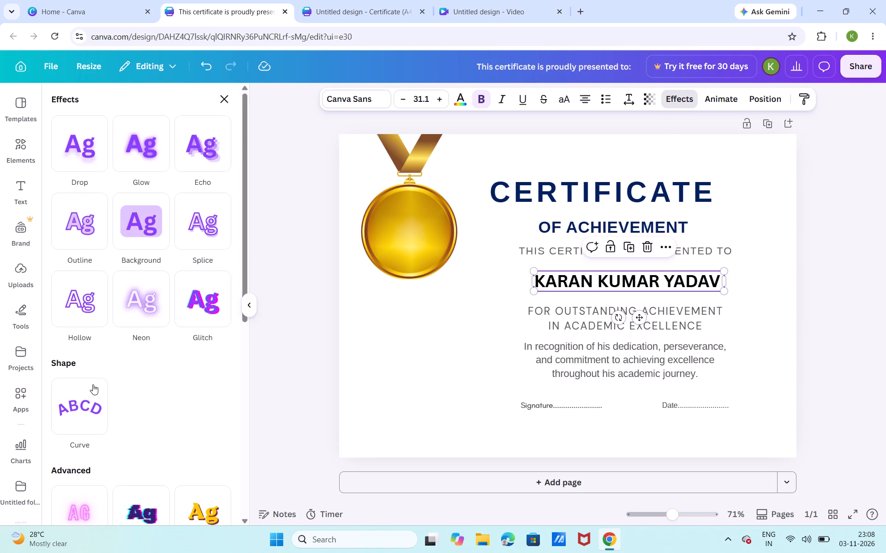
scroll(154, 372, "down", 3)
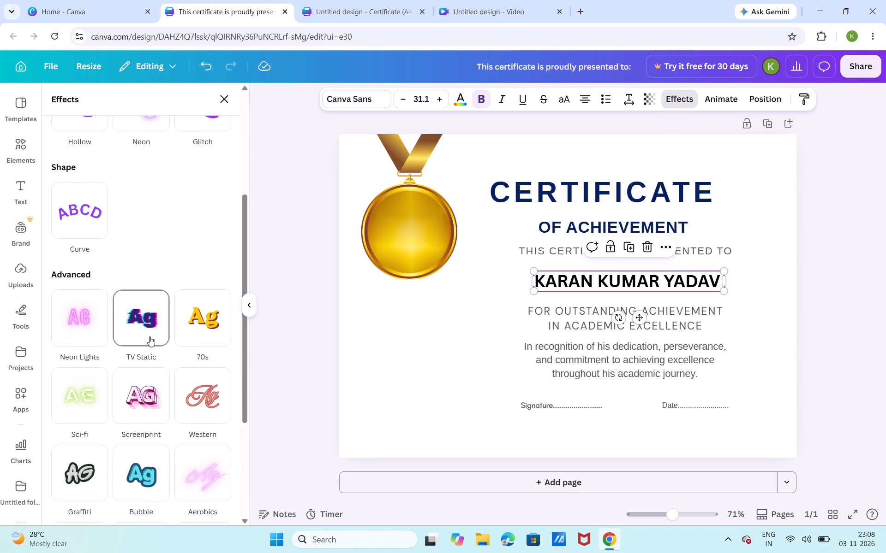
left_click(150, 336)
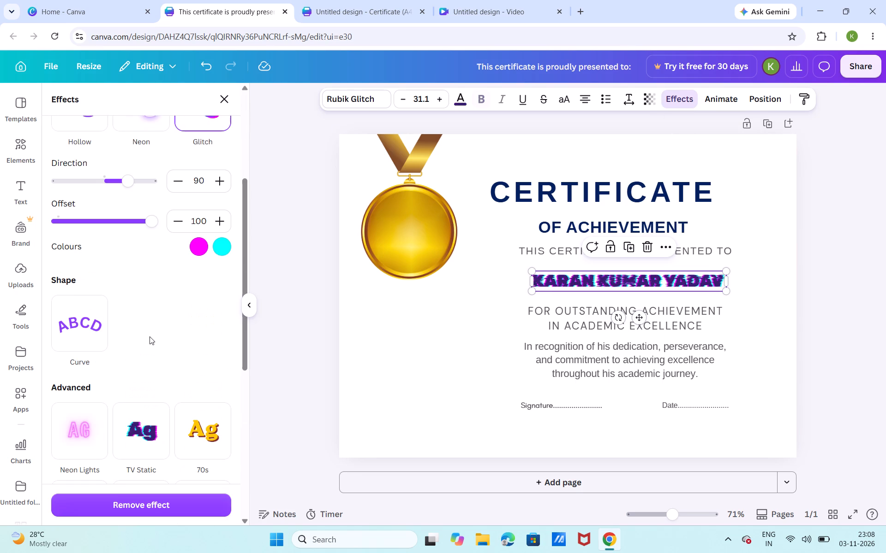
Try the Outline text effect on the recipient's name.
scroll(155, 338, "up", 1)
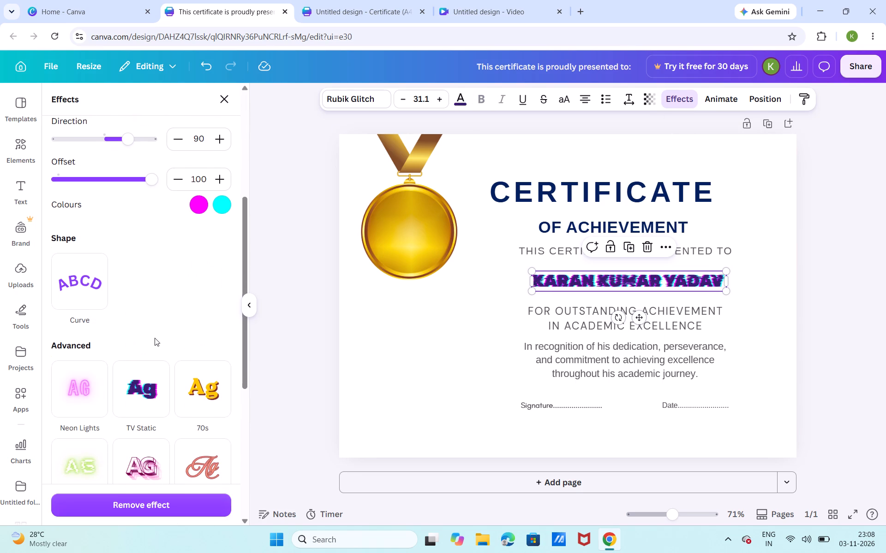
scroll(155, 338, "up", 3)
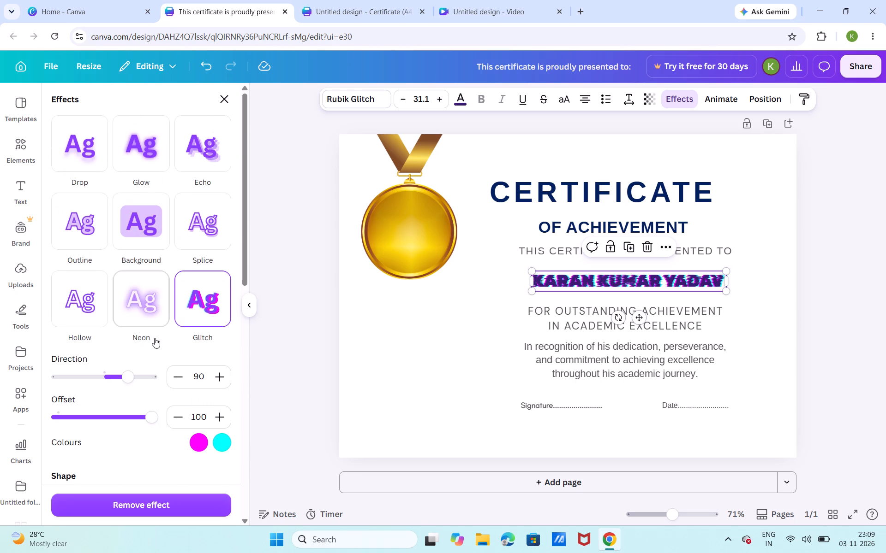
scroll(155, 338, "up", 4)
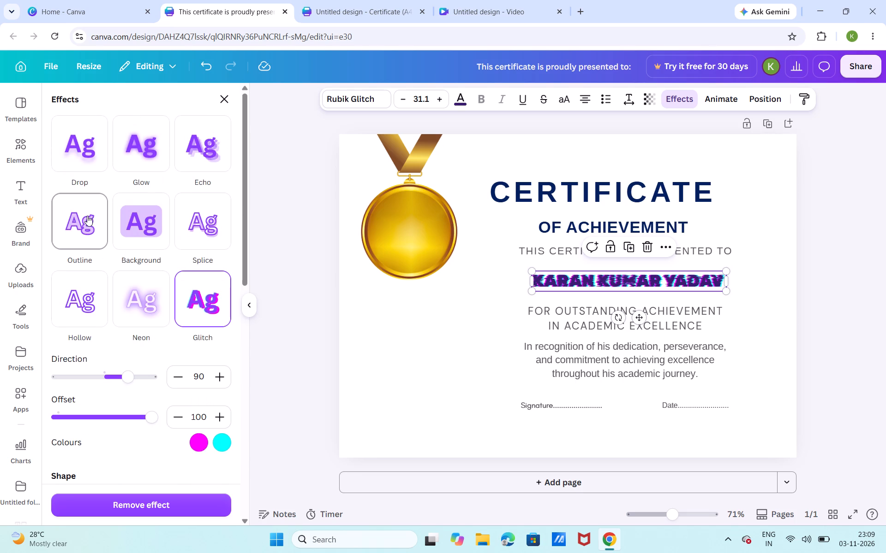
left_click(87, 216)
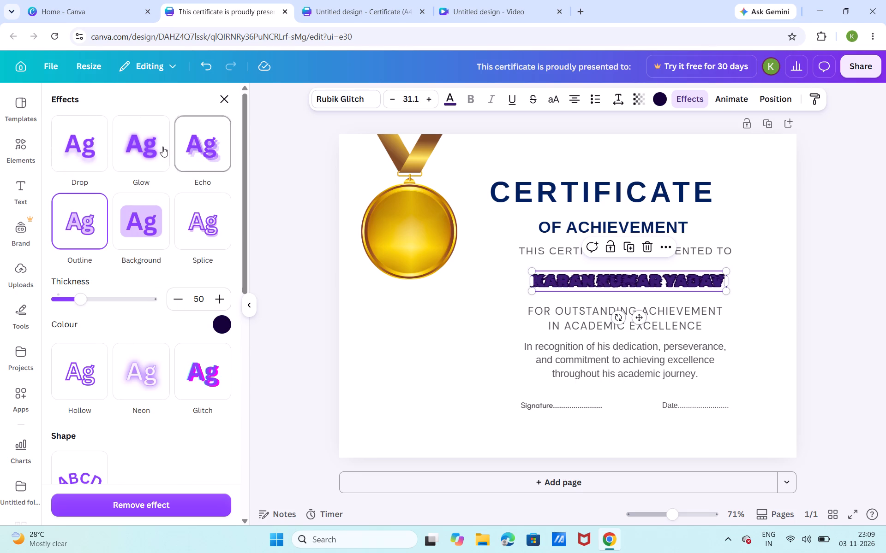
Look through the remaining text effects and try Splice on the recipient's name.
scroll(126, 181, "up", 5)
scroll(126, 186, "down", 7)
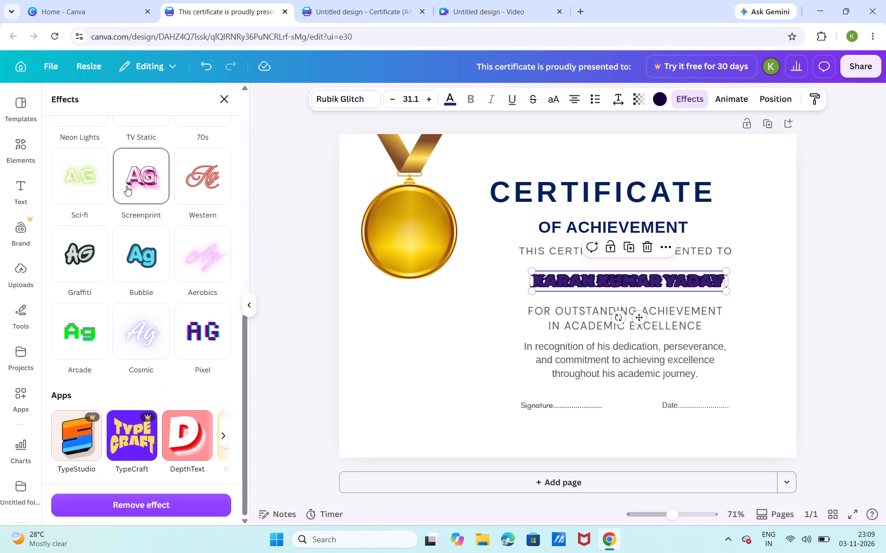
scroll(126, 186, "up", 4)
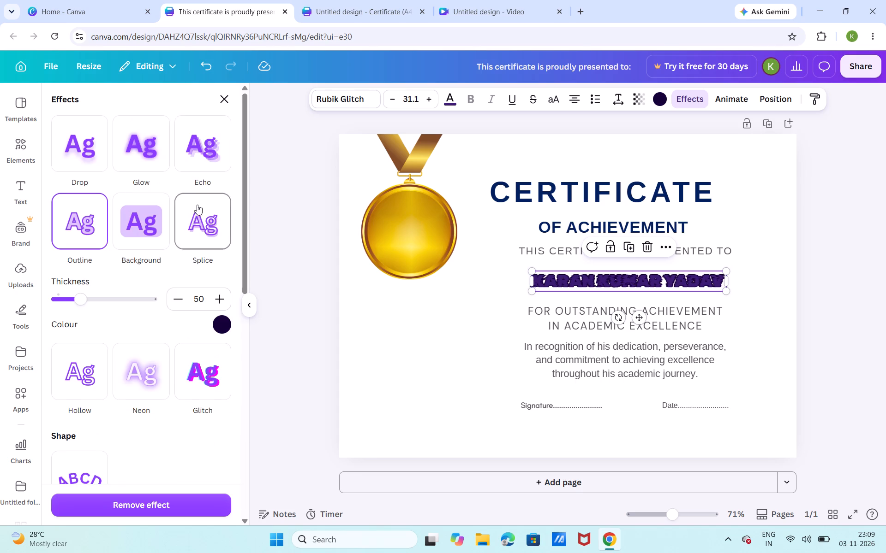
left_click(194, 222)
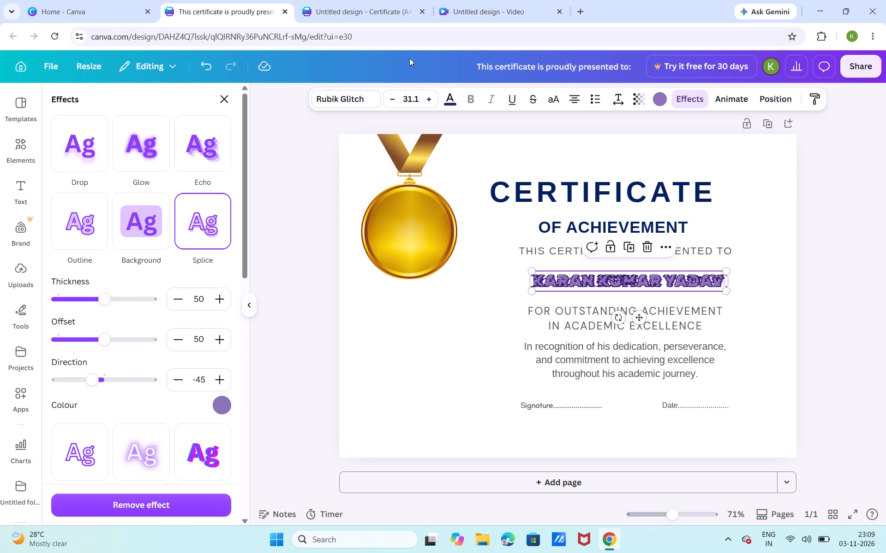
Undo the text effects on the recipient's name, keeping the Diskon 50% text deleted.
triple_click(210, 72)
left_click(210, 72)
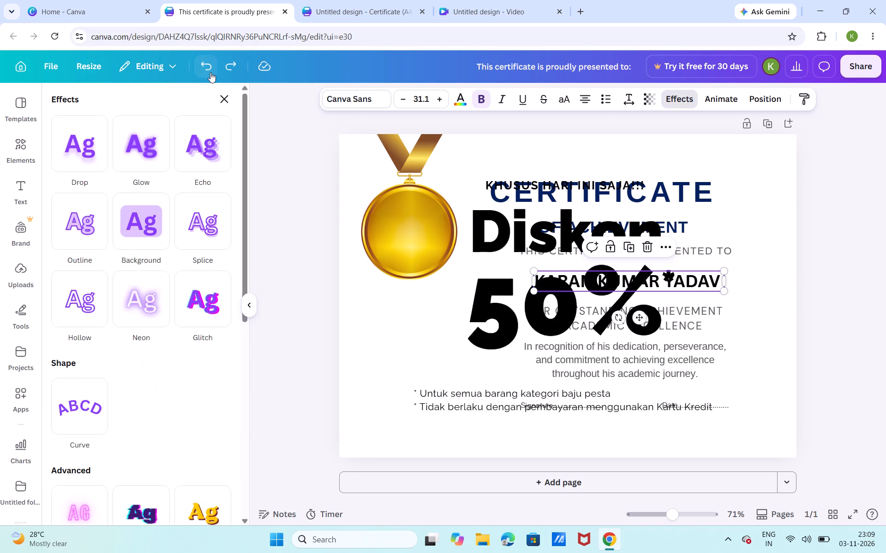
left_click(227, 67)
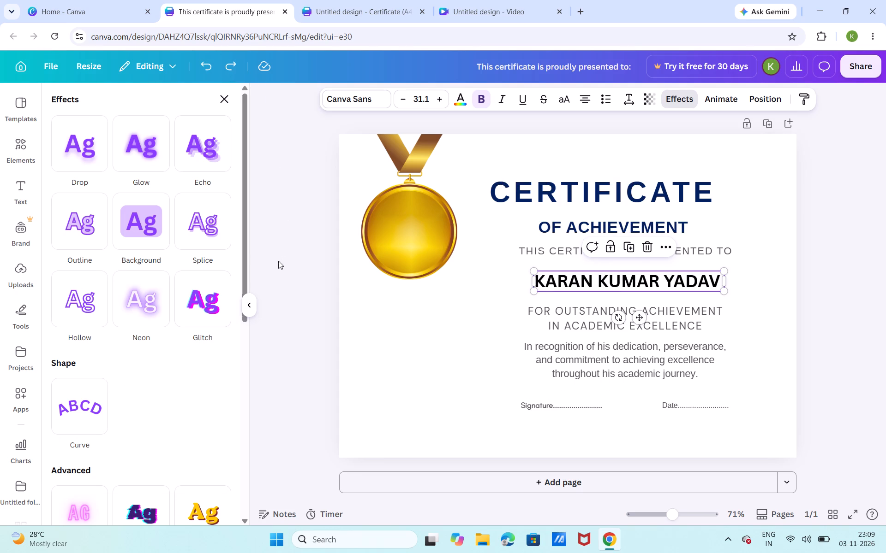
Close the effects options and remove the bold formatting from the recipient's name.
left_click(250, 308)
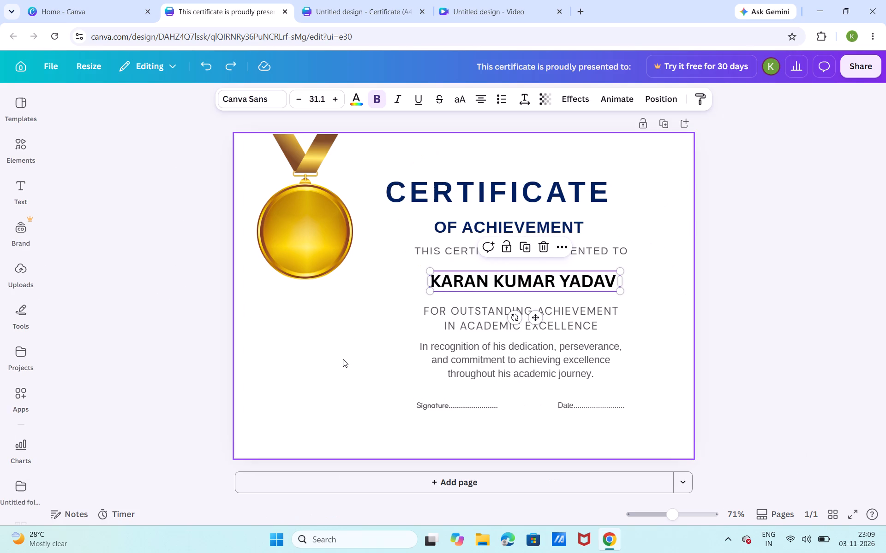
left_click(343, 359)
left_click(492, 288)
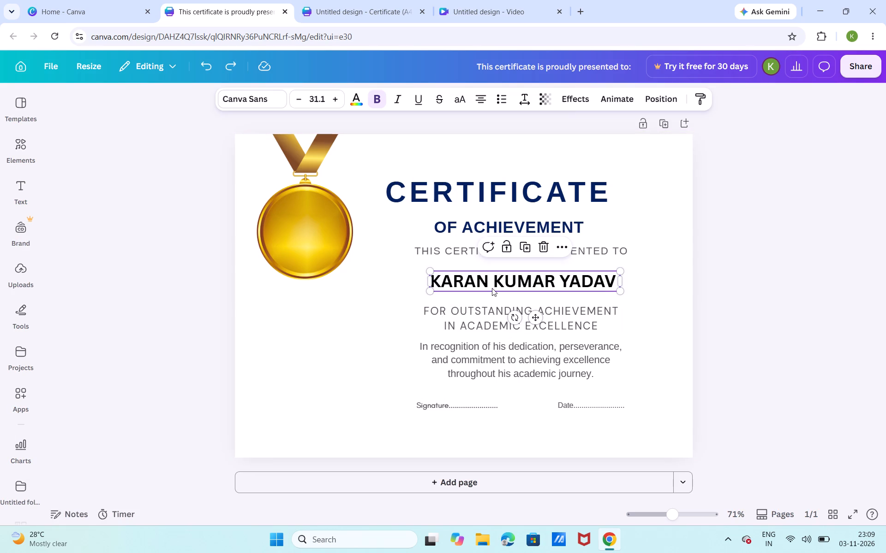
left_click(379, 97)
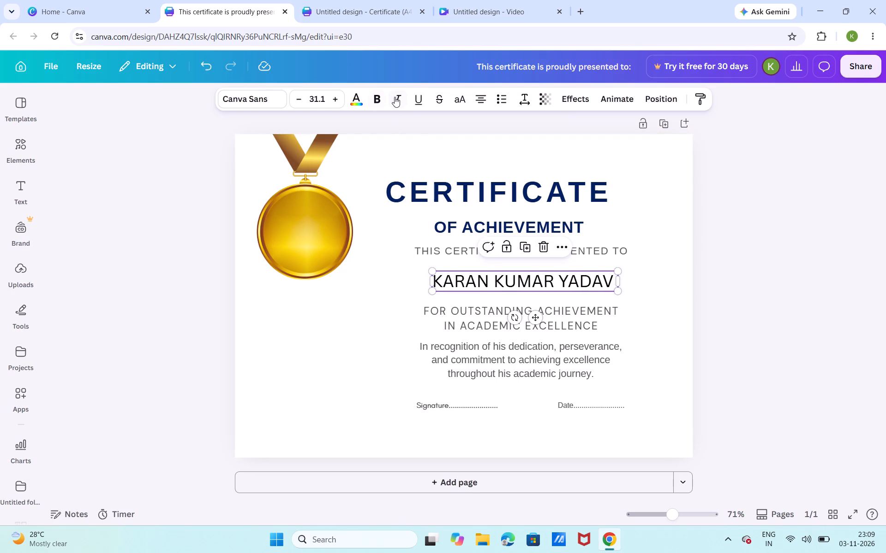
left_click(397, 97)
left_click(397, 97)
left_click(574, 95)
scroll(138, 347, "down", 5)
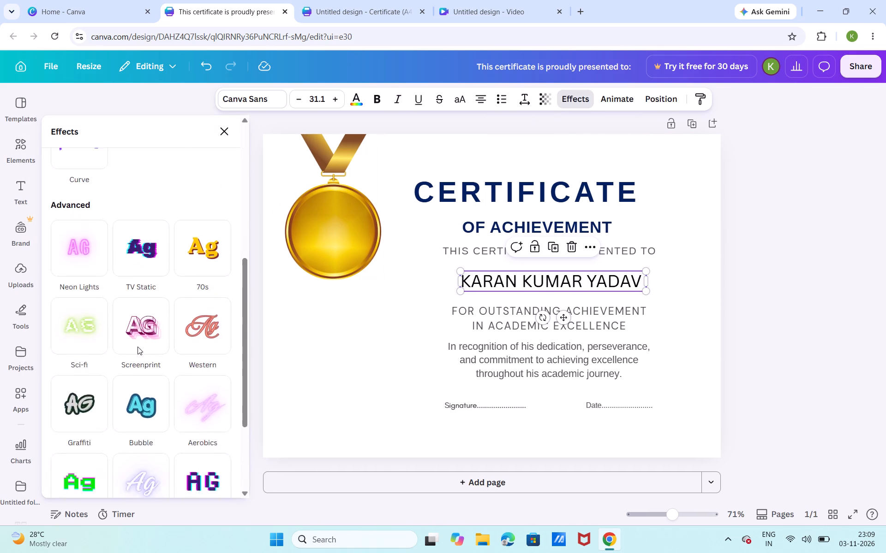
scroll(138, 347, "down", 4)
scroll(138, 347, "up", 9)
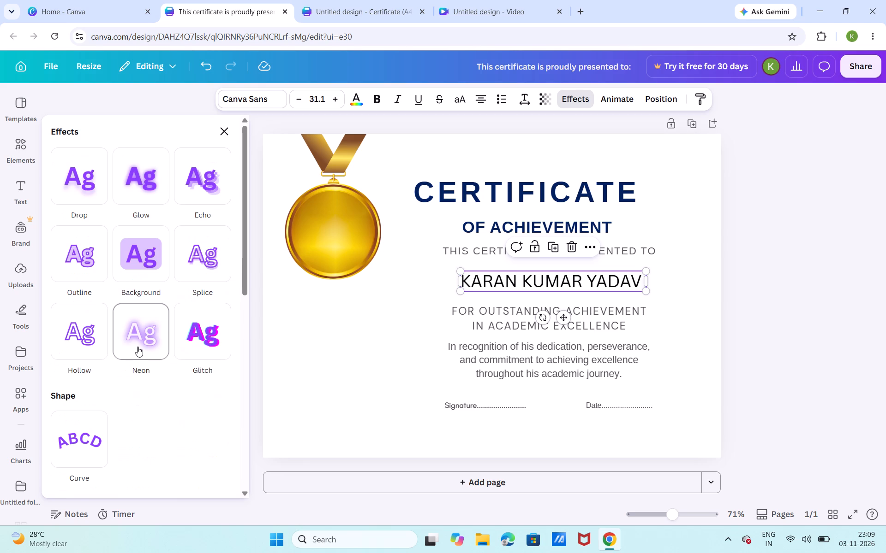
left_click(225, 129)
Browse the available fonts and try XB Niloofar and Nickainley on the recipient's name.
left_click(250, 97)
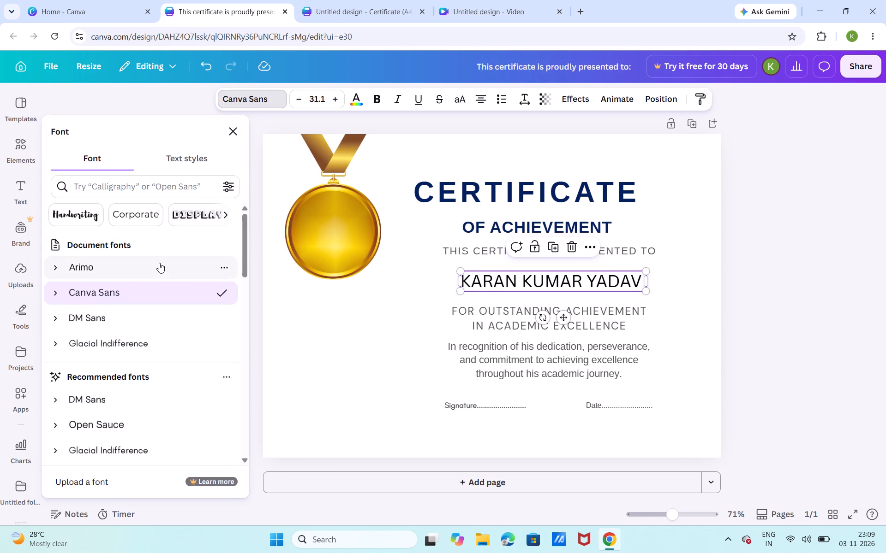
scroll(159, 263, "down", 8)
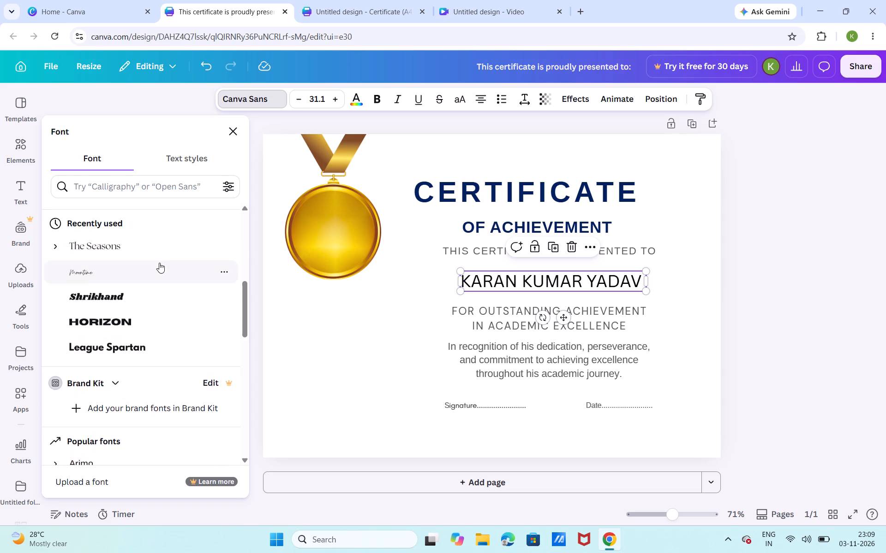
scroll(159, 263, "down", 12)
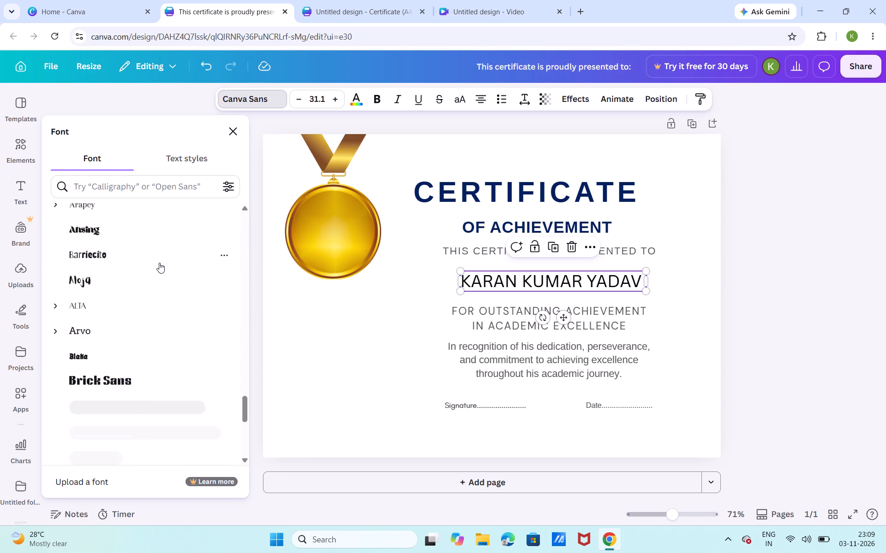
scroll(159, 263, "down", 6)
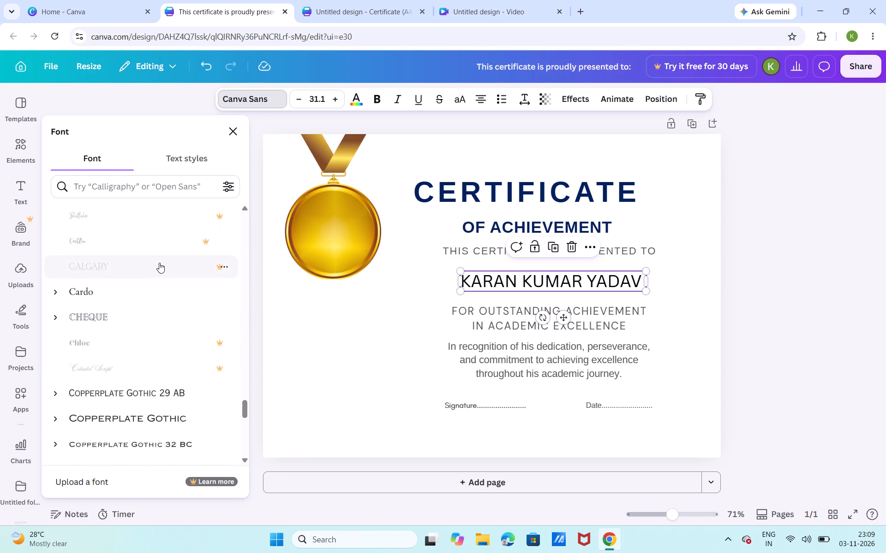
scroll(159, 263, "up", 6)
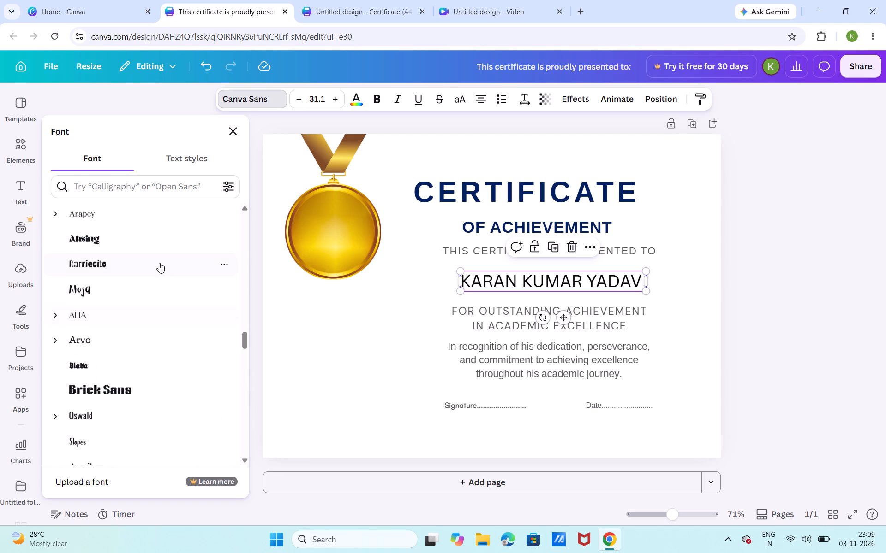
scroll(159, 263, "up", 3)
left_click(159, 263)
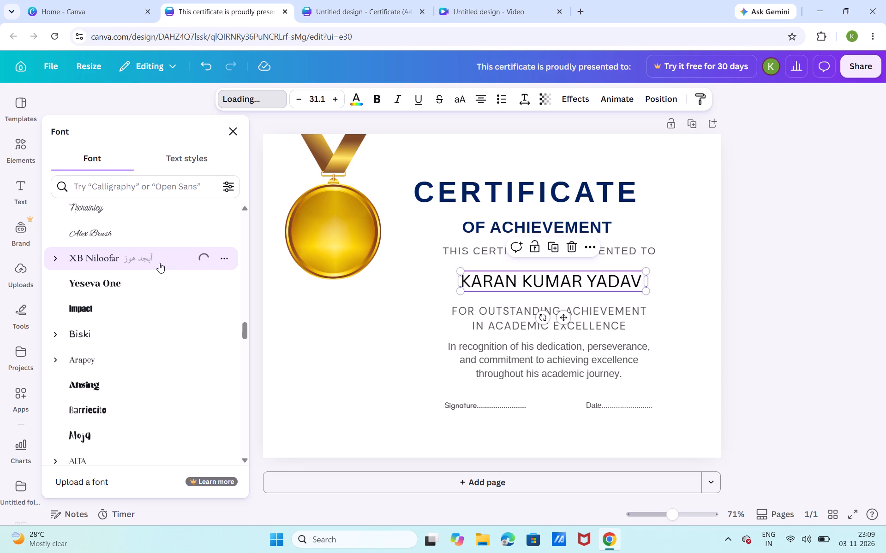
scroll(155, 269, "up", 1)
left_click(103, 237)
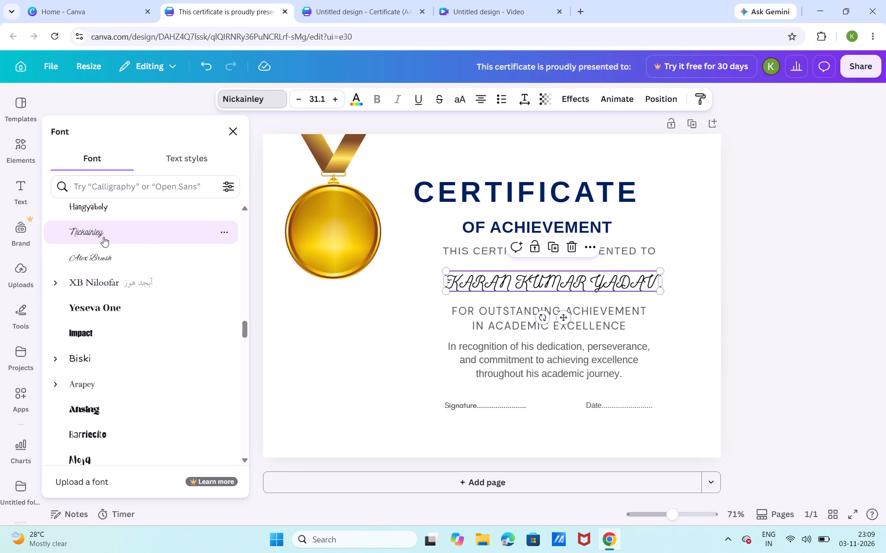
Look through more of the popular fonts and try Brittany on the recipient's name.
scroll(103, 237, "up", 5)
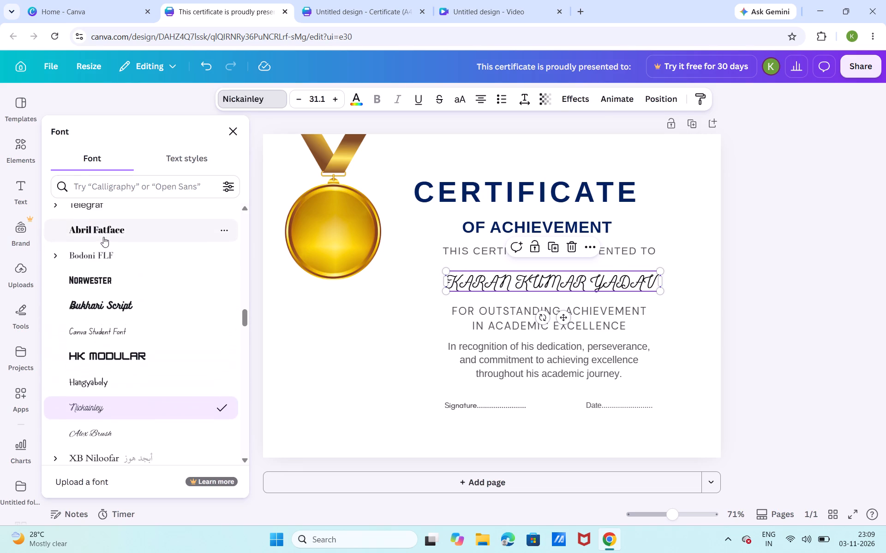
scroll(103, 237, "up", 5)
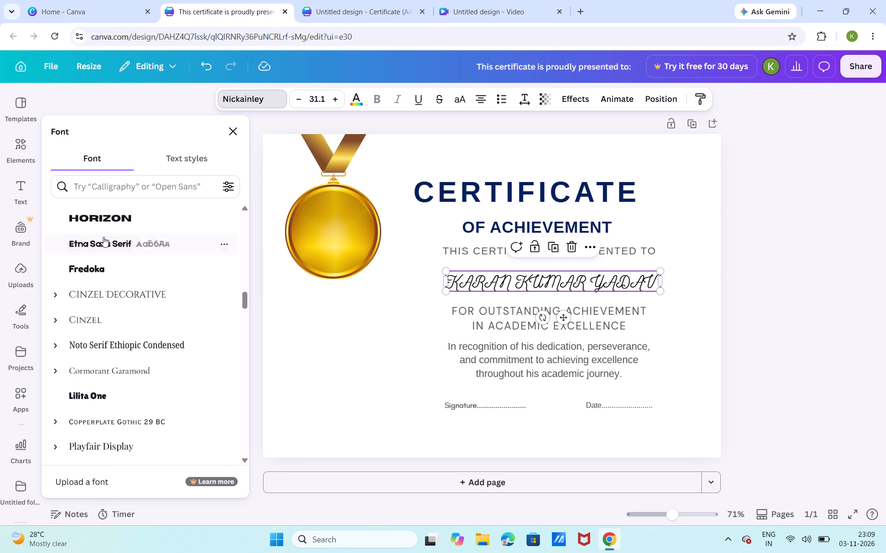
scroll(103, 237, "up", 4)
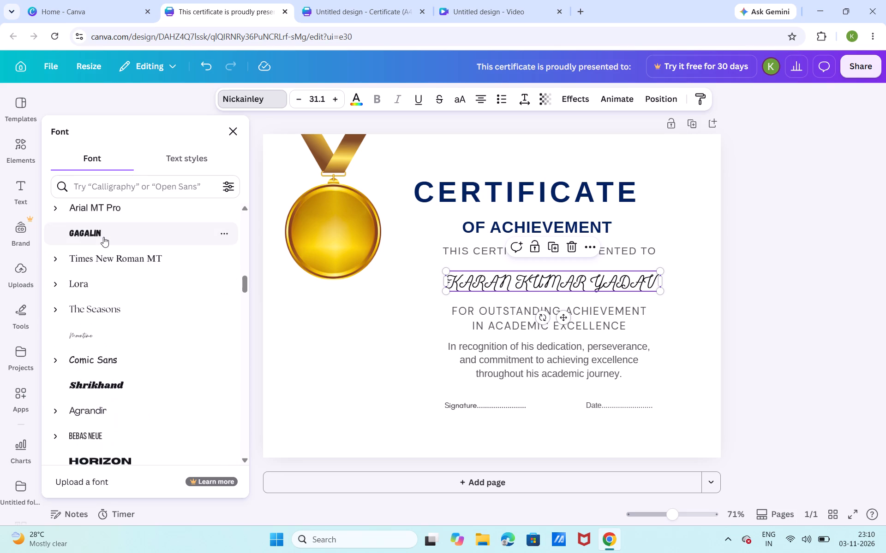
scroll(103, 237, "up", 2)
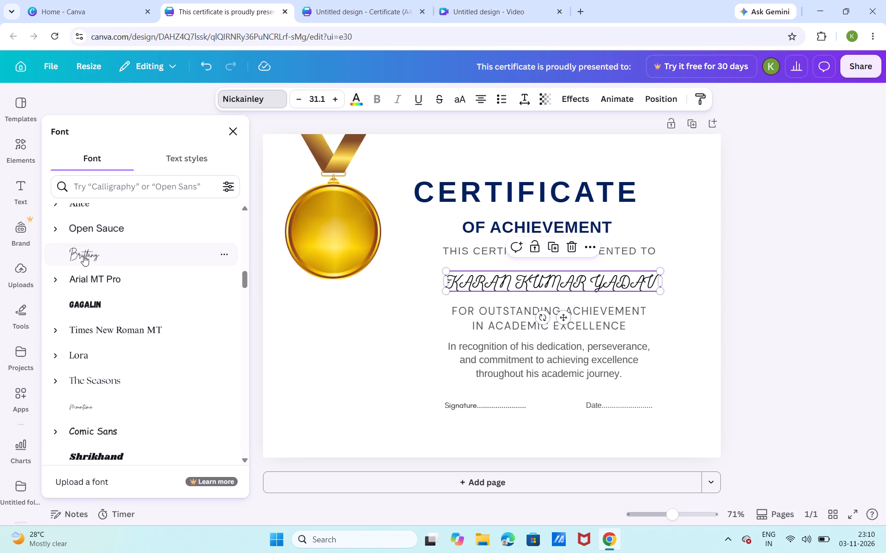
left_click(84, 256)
Set the recipient's name to the Poppins font and close the font options.
scroll(84, 256, "up", 4)
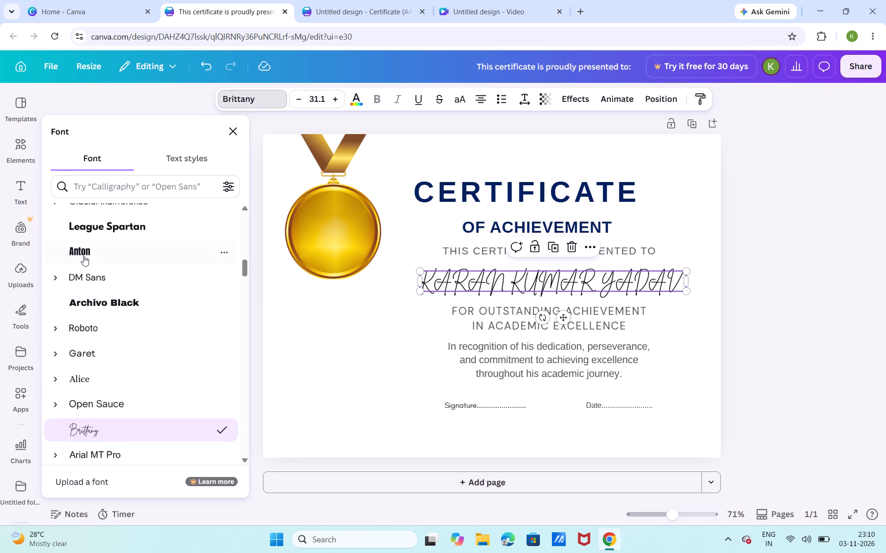
scroll(84, 256, "up", 13)
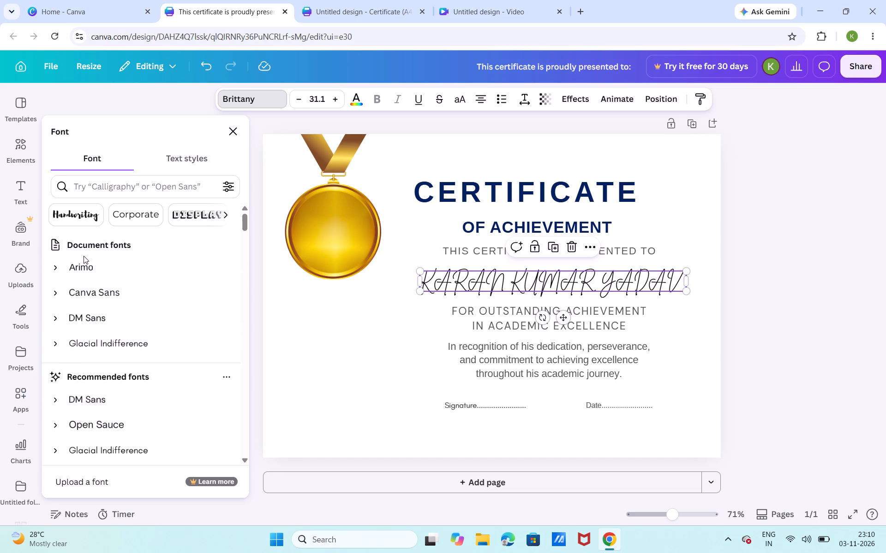
scroll(94, 364, "down", 6)
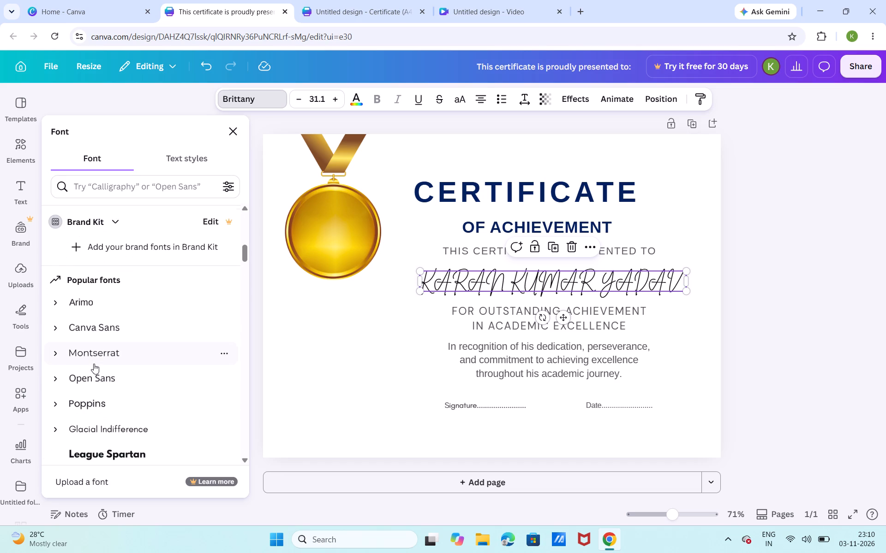
left_click(73, 394)
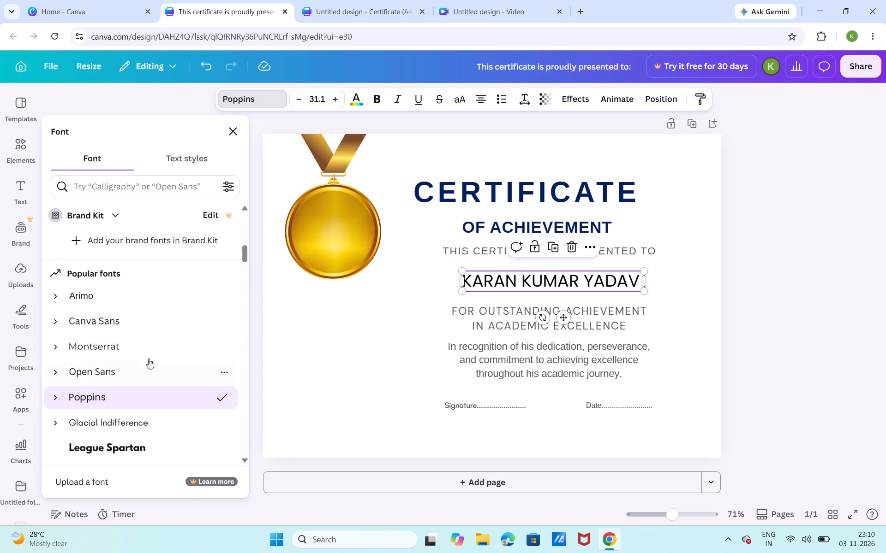
left_click(274, 379)
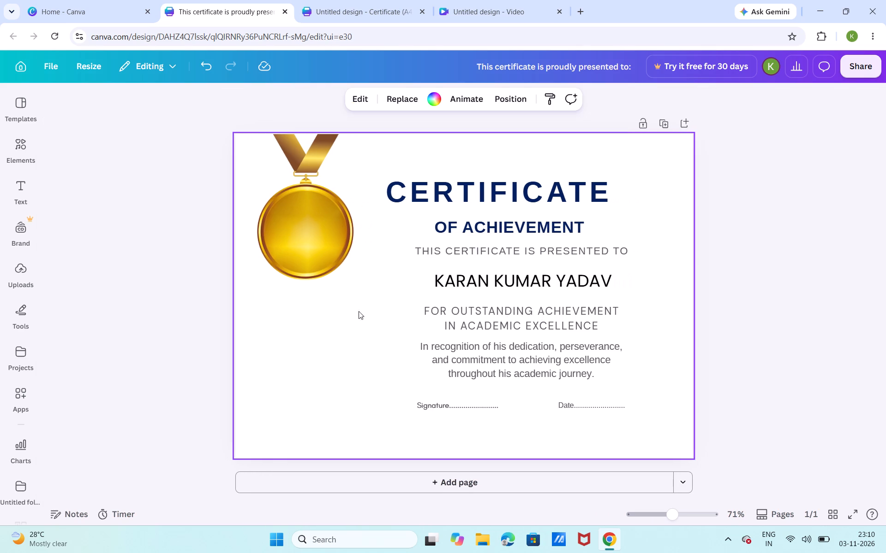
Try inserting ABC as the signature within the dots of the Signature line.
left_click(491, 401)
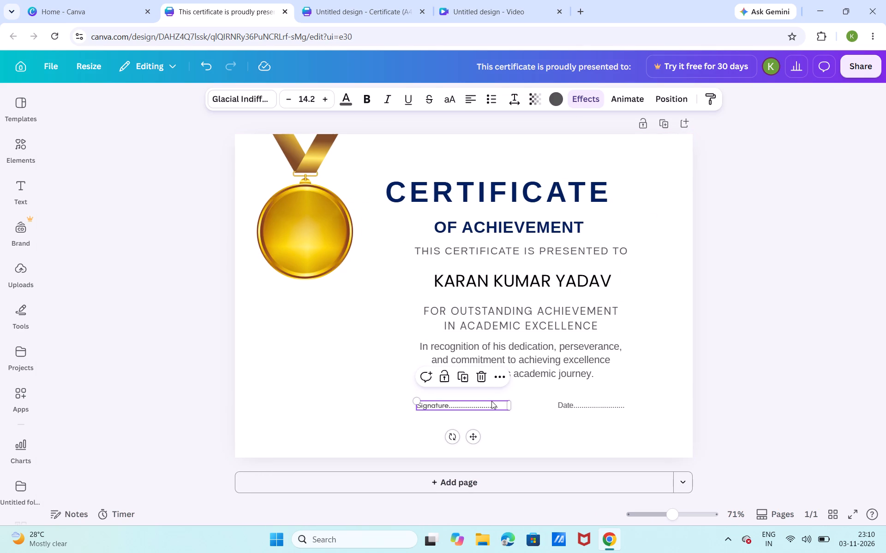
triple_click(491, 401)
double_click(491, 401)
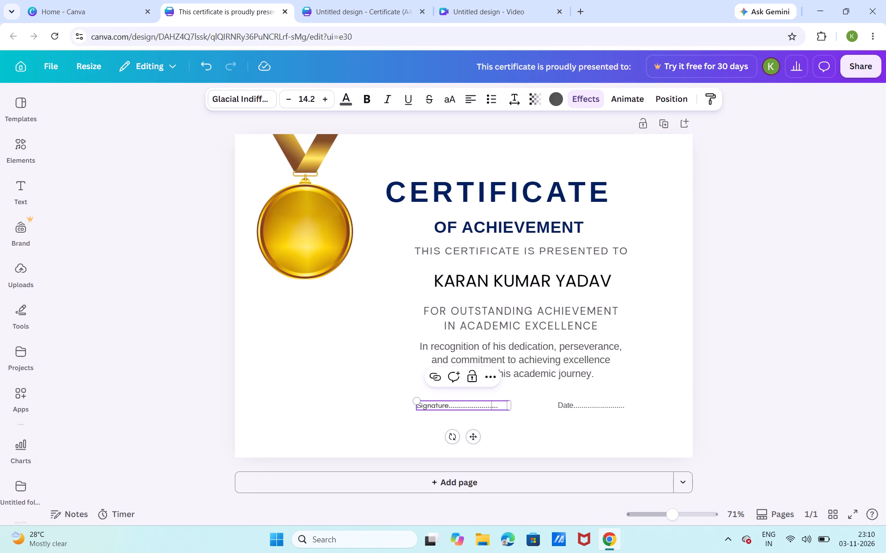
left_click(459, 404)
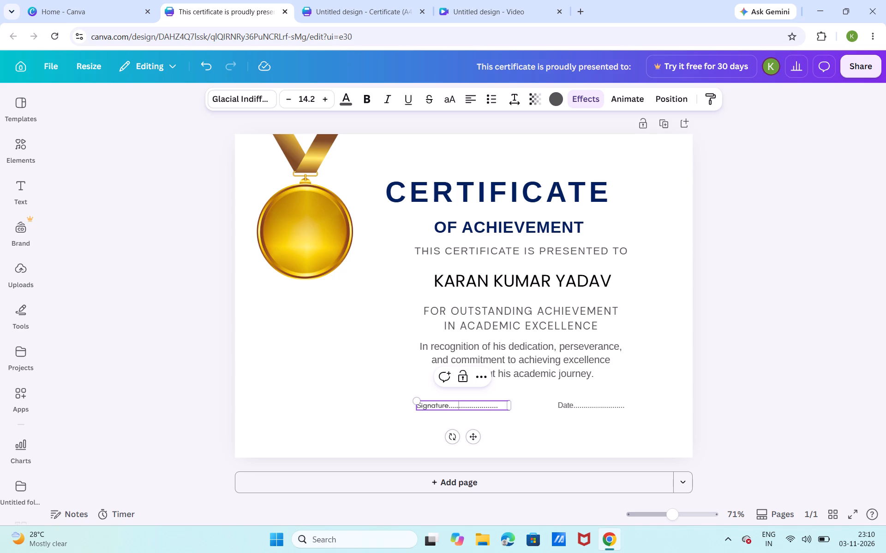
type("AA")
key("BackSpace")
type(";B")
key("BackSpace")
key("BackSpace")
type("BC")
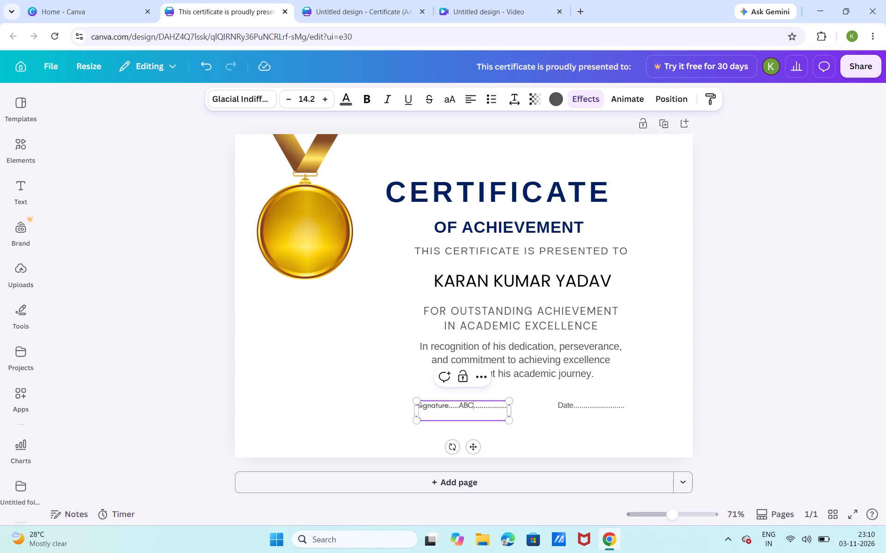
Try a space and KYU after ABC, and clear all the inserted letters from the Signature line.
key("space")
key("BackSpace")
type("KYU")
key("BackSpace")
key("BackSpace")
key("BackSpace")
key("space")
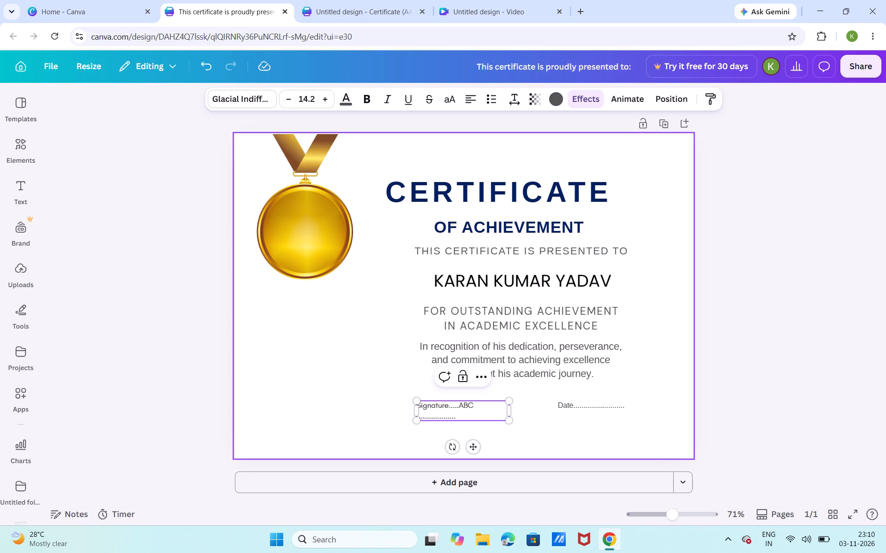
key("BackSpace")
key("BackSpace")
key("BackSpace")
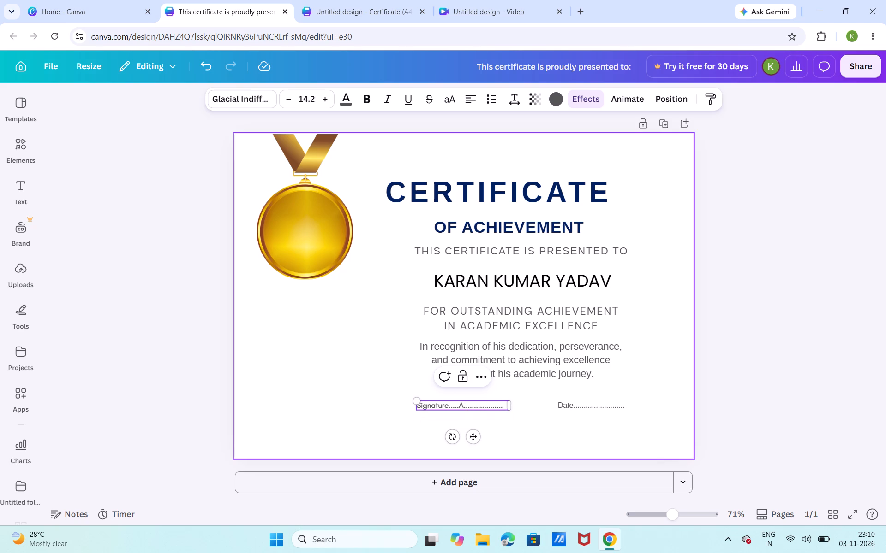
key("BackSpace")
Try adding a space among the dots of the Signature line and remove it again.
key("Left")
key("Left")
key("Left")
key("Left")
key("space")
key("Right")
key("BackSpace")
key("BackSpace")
Insert AJAYA followed by a space after the third dot of the Signature line.
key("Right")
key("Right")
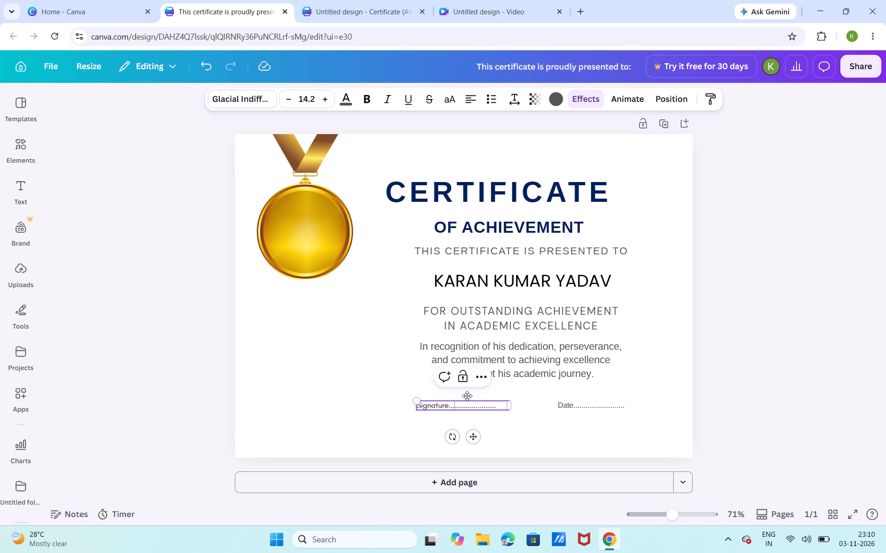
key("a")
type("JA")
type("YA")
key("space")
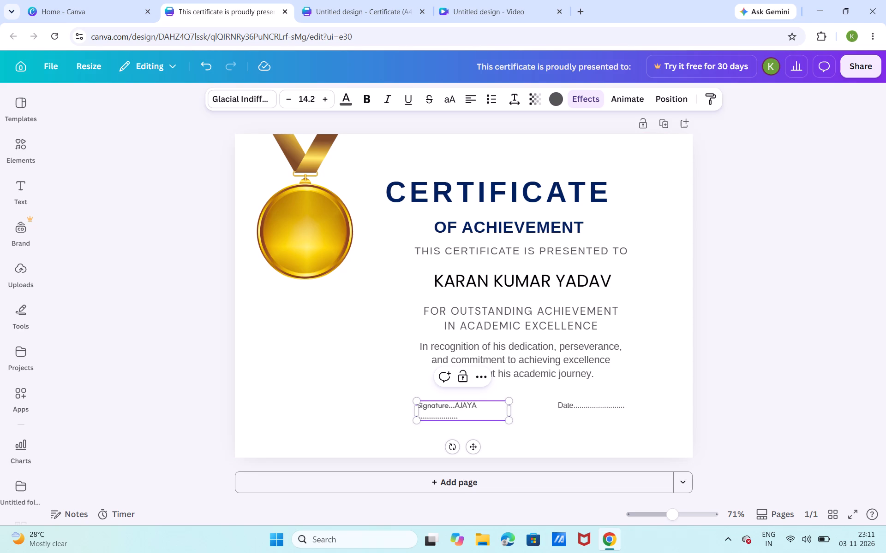
left_click(290, 392)
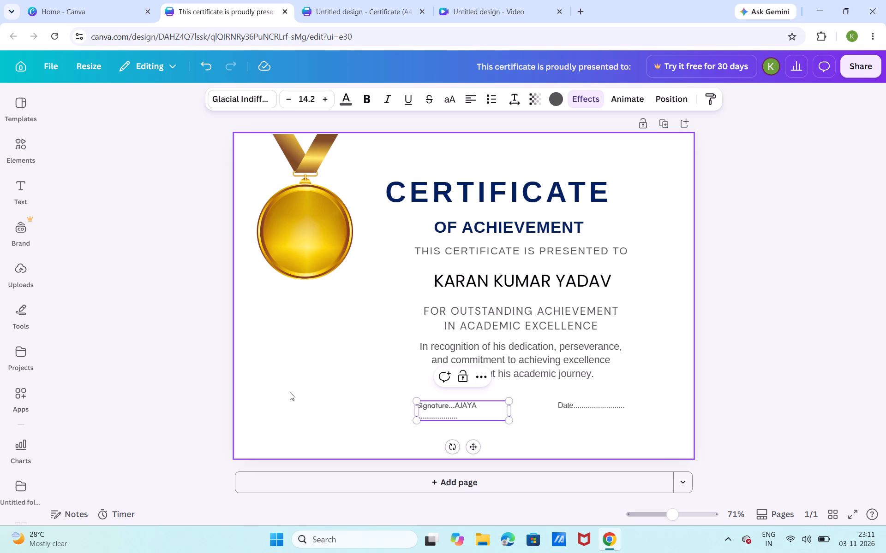
Delete all the dots that follow AJAYA on the Signature line and deselect the text.
double_click(437, 420)
double_click(437, 420)
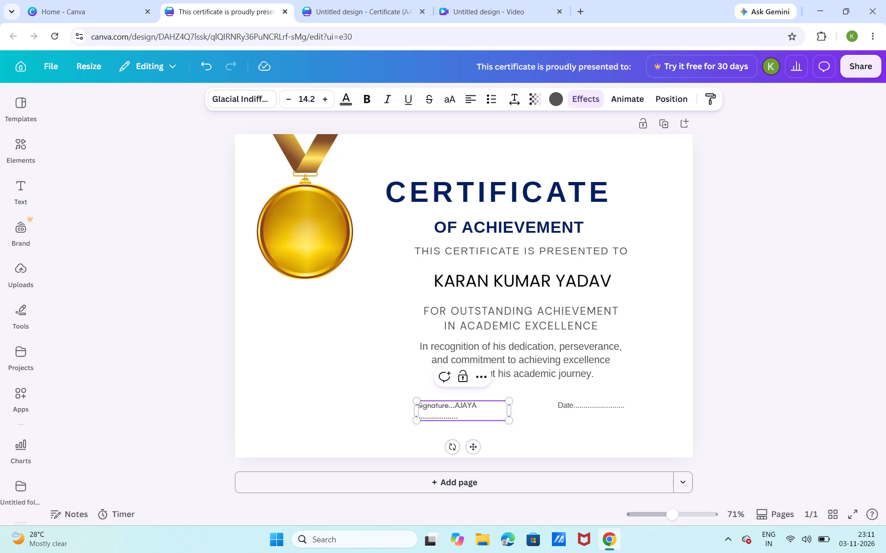
left_click(454, 419)
key("BackSpace")
key("BackSpace")
key("BackSpace")
key("BackSpace")
key("BackSpace")
key("BackSpace")
key("BackSpace")
key("BackSpace")
key("BackSpace")
key("BackSpace")
key("BackSpace")
key("BackSpace")
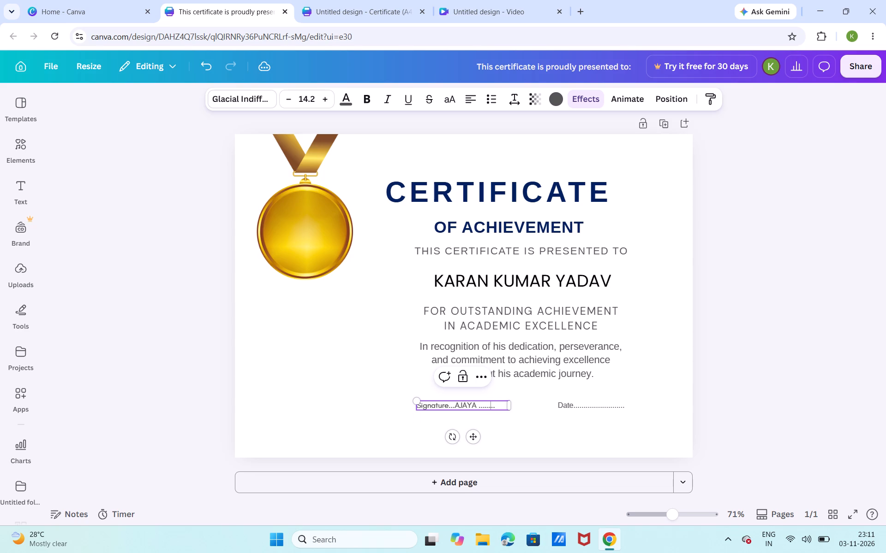
key("BackSpace")
key("BackSpace")
key("BackSpace")
key("BackSpace")
key("BackSpace")
key("BackSpace")
key("Right")
key("Right")
key("BackSpace")
key("BackSpace")
left_click(353, 419)
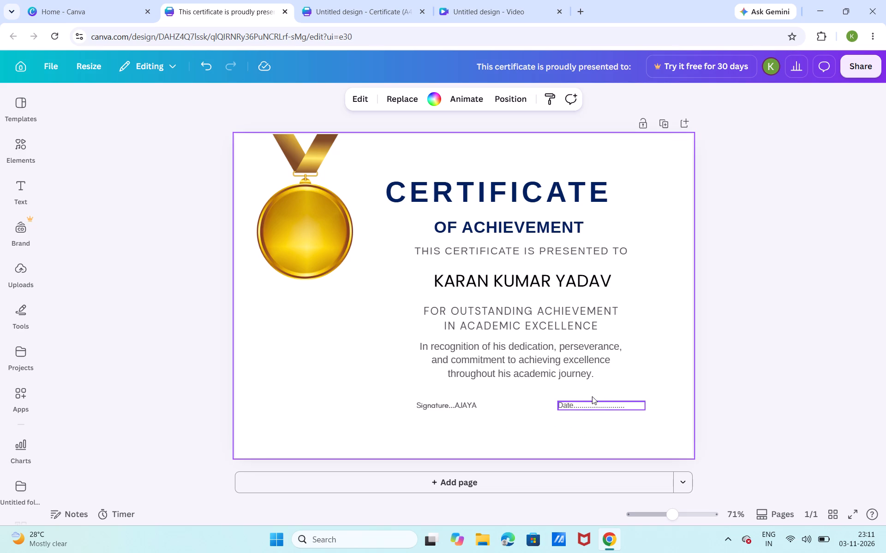
Insert the date 30/06/1983 after the third dot of the Date line.
left_click(579, 407)
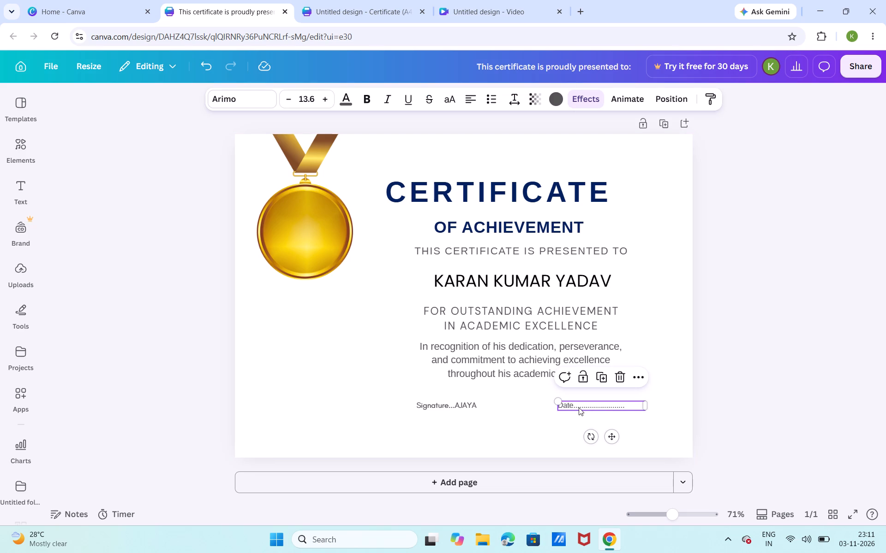
double_click(579, 407)
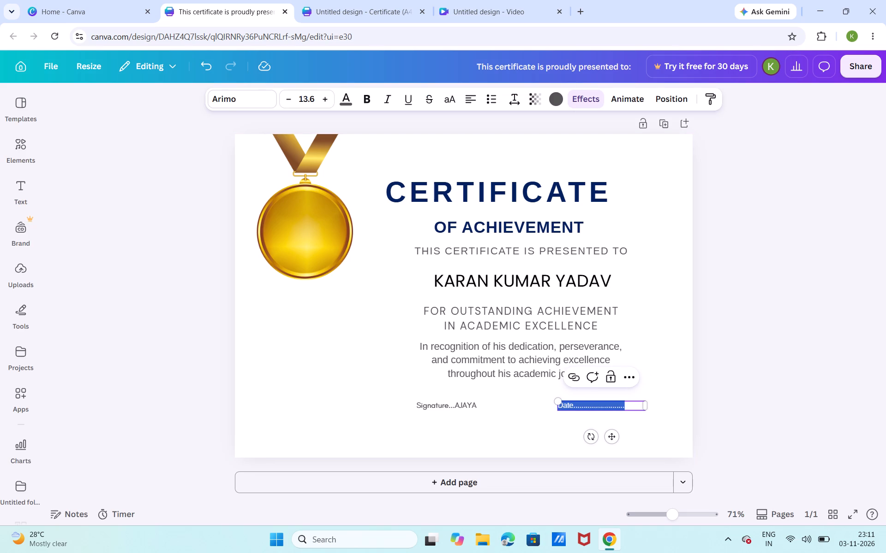
left_click(588, 403)
left_click(581, 403)
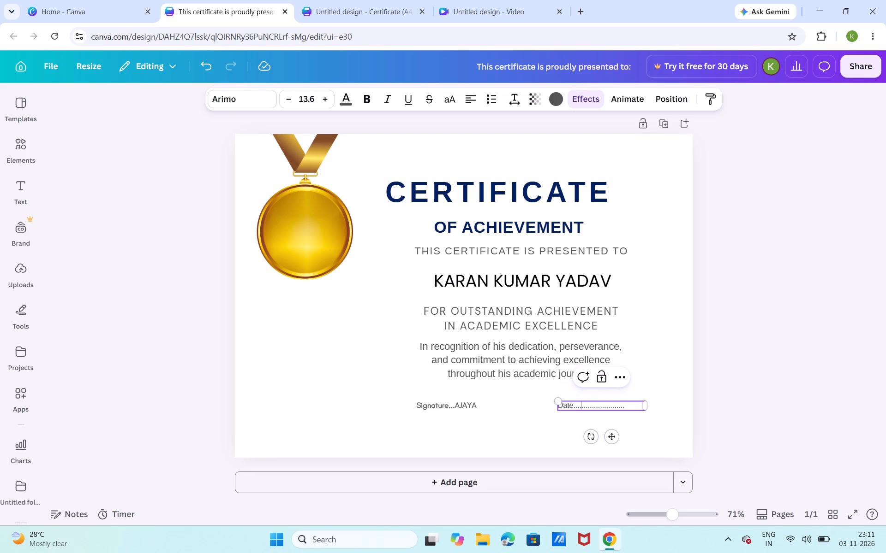
left_click(576, 404)
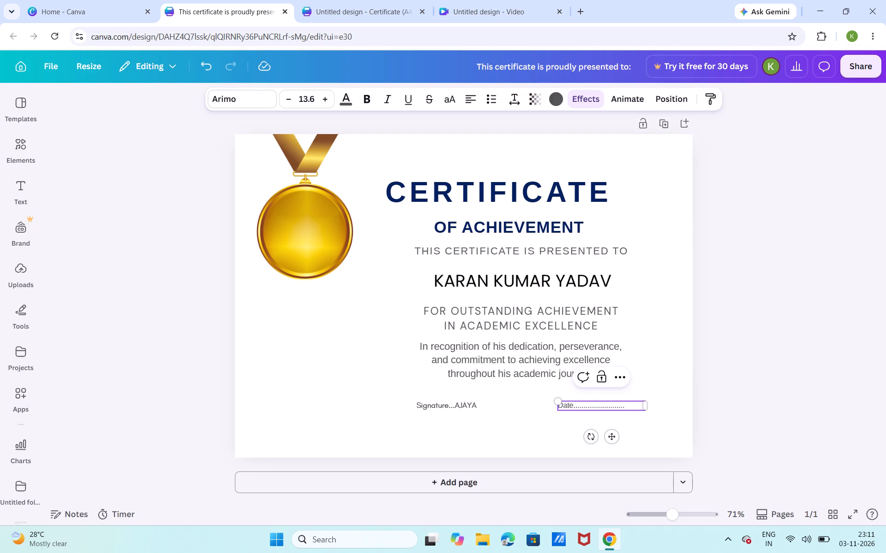
left_click(580, 404)
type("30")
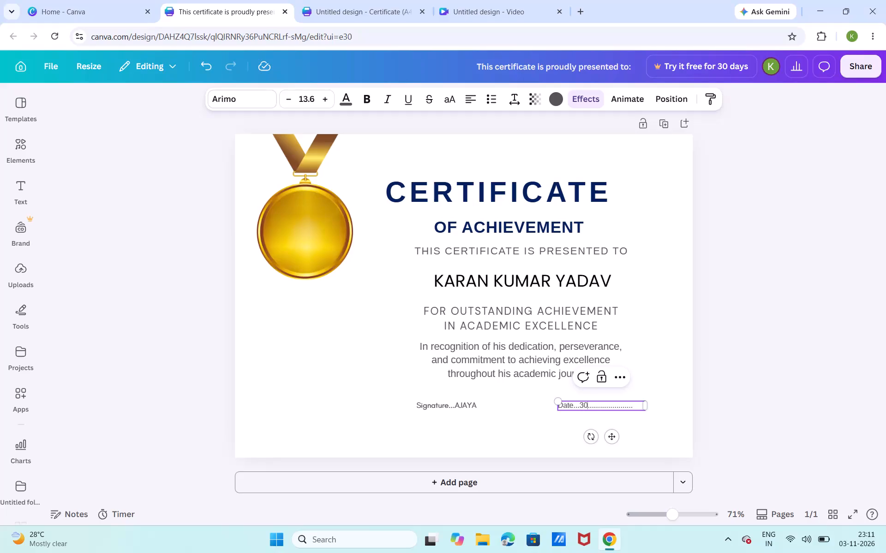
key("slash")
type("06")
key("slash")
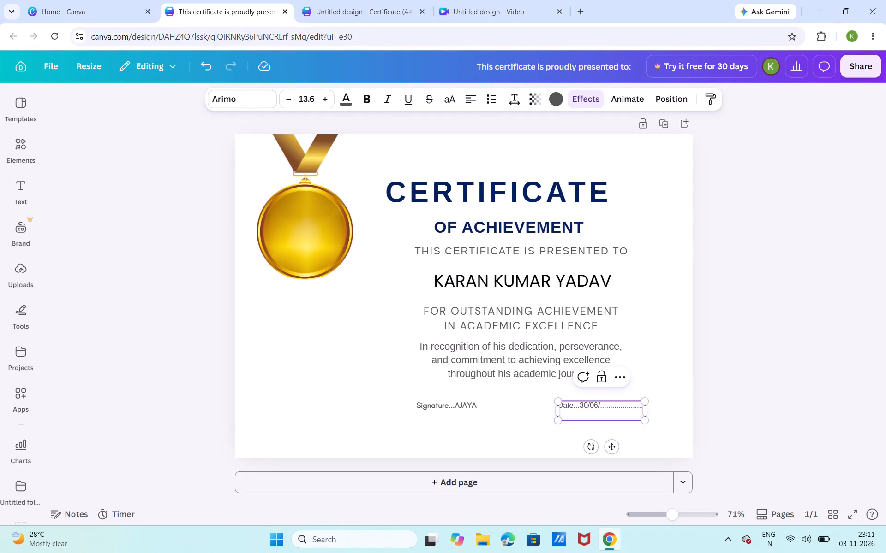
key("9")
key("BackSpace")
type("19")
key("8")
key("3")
left_click(361, 401)
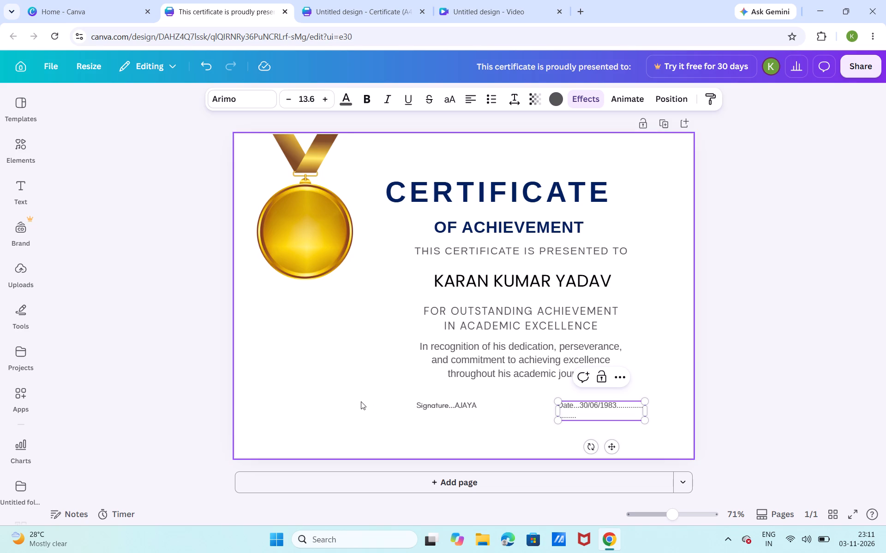
Delete the dots that wrapped onto a second line in the Date text and deselect it.
left_click(577, 417)
double_click(577, 417)
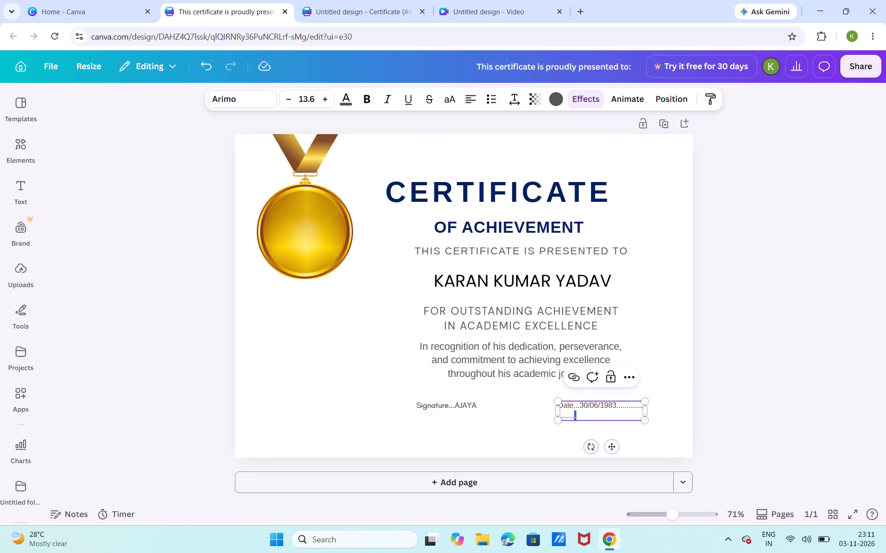
key("BackSpace")
key("BackSpace")
key("BackSpace")
key("BackSpace")
key("BackSpace")
key("BackSpace")
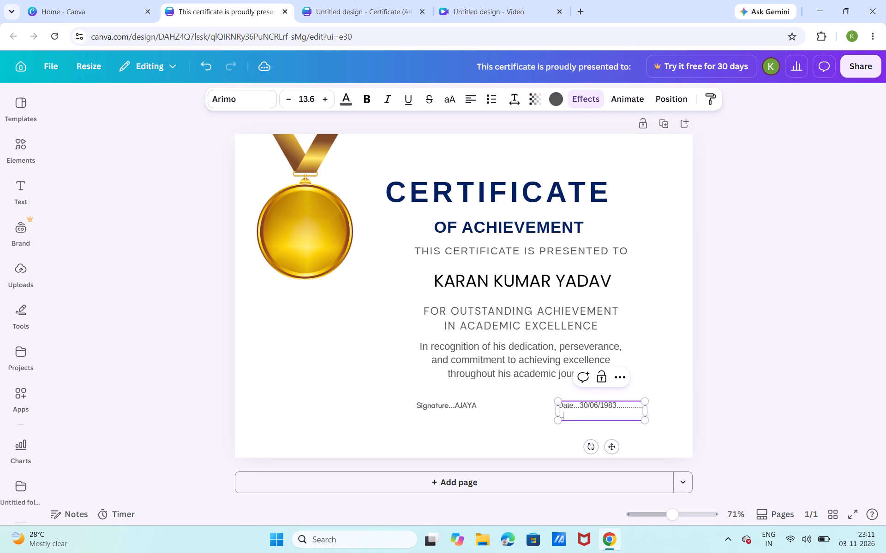
key("BackSpace")
key("BackSpace")
key("BackSpace")
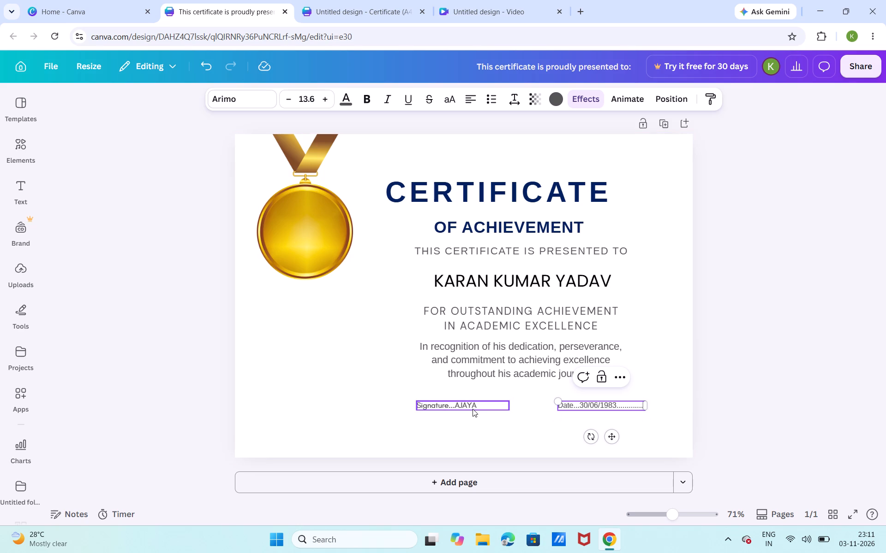
left_click(473, 409)
left_click(263, 409)
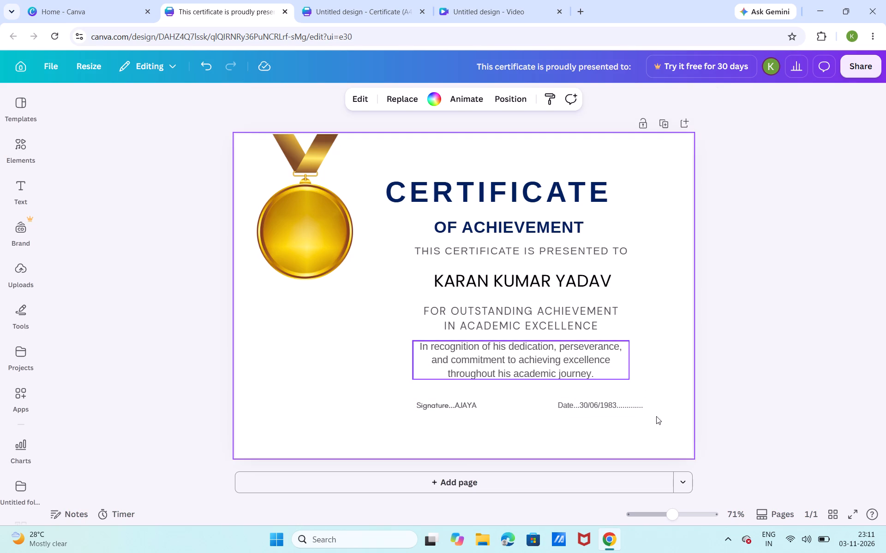
Delete the last few dots at the end of the Date line.
left_click(633, 402)
double_click(638, 404)
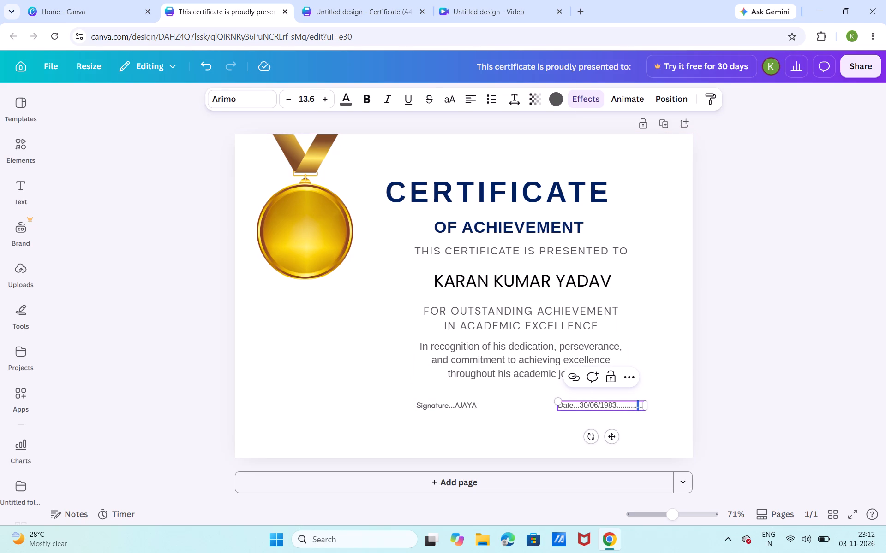
key("shift+Right")
key("shift+Right")
key("shift+Right")
key("shift+Delete")
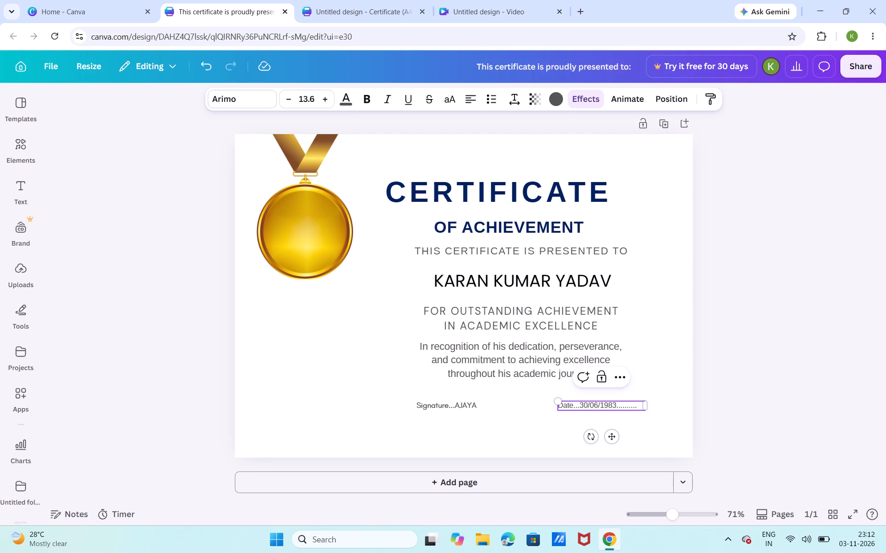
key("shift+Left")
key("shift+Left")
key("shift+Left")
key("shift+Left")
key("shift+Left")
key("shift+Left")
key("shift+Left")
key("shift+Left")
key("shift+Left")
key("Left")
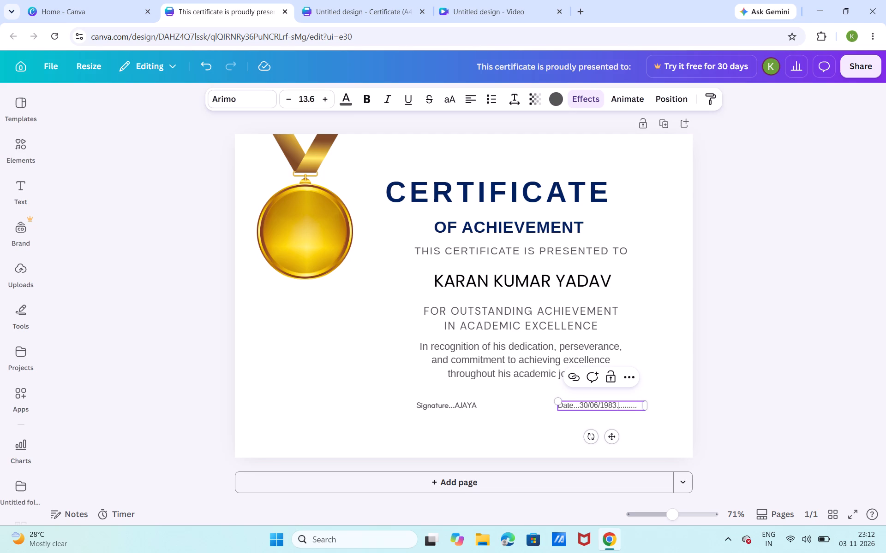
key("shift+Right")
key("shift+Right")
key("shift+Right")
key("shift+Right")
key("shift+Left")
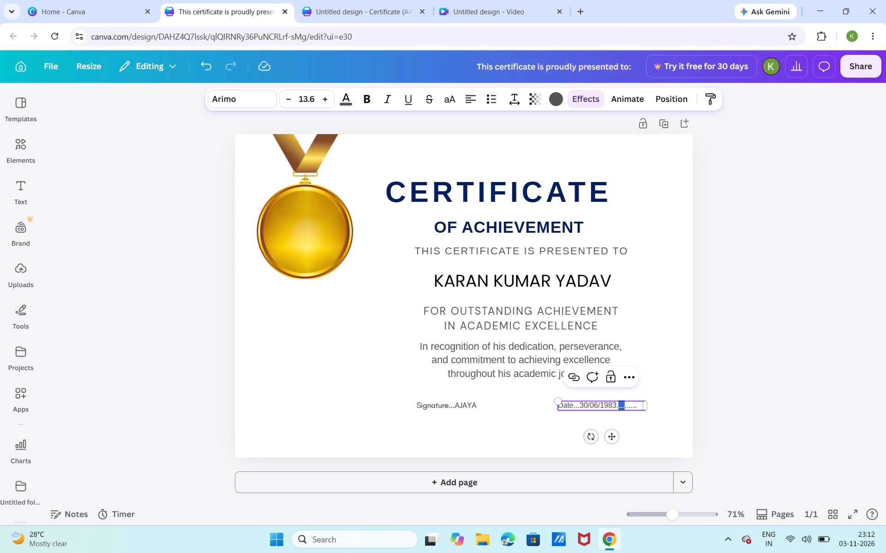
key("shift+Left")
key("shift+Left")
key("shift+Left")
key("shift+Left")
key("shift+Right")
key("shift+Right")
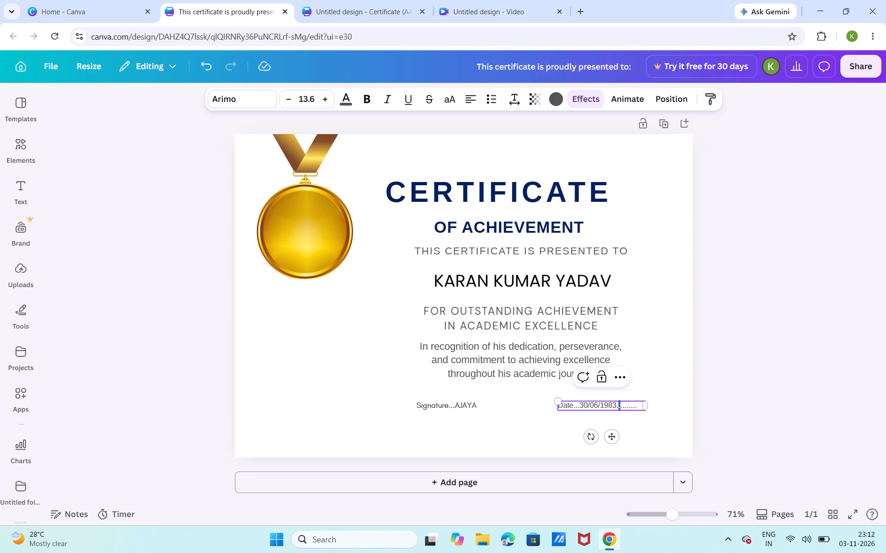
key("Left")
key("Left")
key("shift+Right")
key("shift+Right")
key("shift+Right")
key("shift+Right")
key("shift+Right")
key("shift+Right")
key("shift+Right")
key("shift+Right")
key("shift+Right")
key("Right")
Delete all the remaining dots after the year on the Date line, plus the year's last digit, and deselect the text.
key("Left")
key("Left")
key("Left")
key("Left")
key("Left")
key("Left")
key("Left")
key("Left")
key("Left")
key("Left")
key("Left")
key("Right")
key("Right")
key("Right")
key("Right")
key("Left")
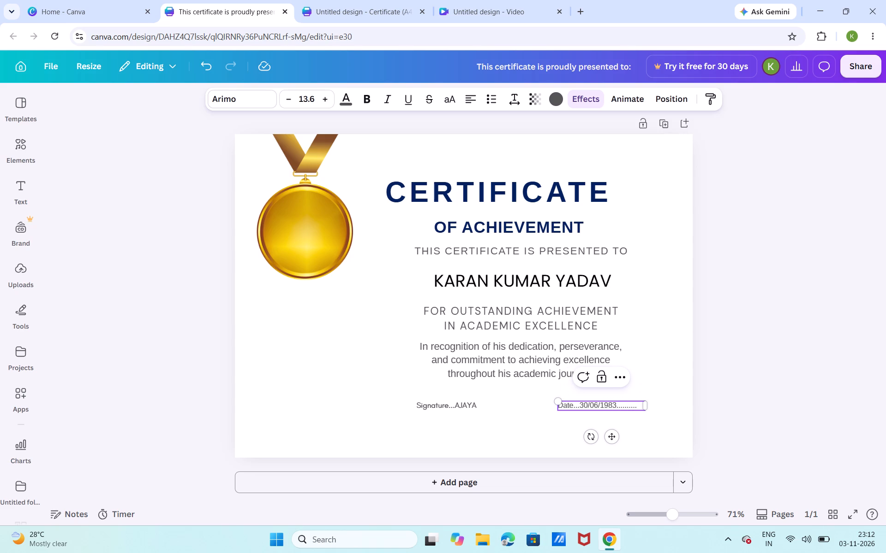
key("shift+Right")
key("shift+Right")
key("shift+Right")
key("shift+Right")
key("shift+Right")
key("shift+Right")
key("shift+Right")
key("shift+Right")
key("shift+Right")
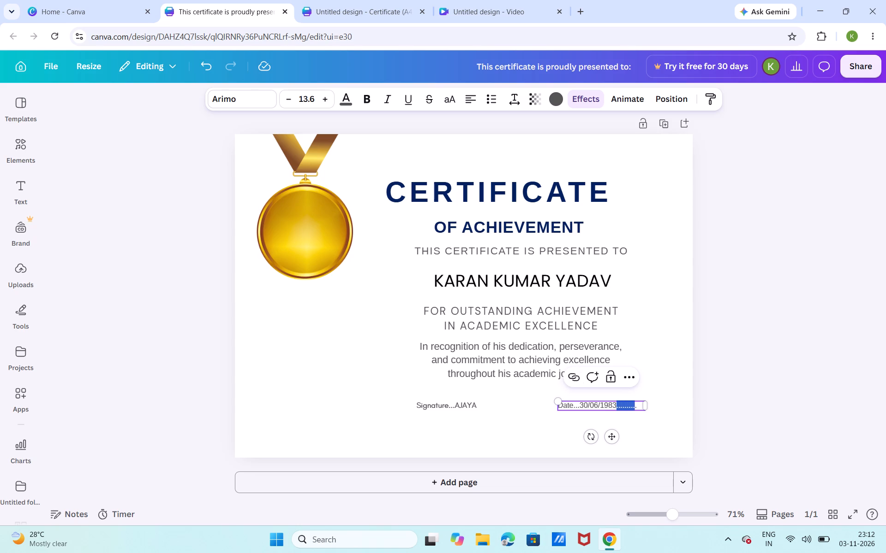
key("shift+Right")
key("shift+Right")
key("Delete")
key("BackSpace")
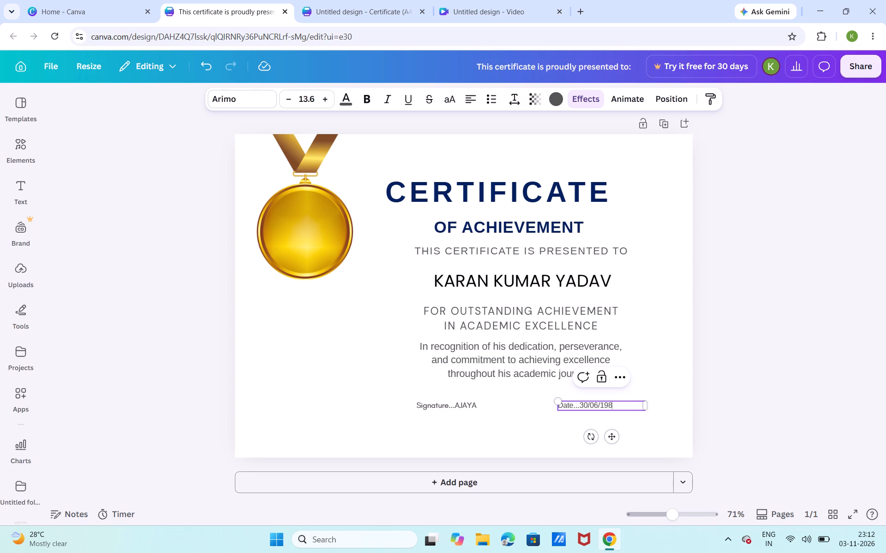
left_click(380, 394)
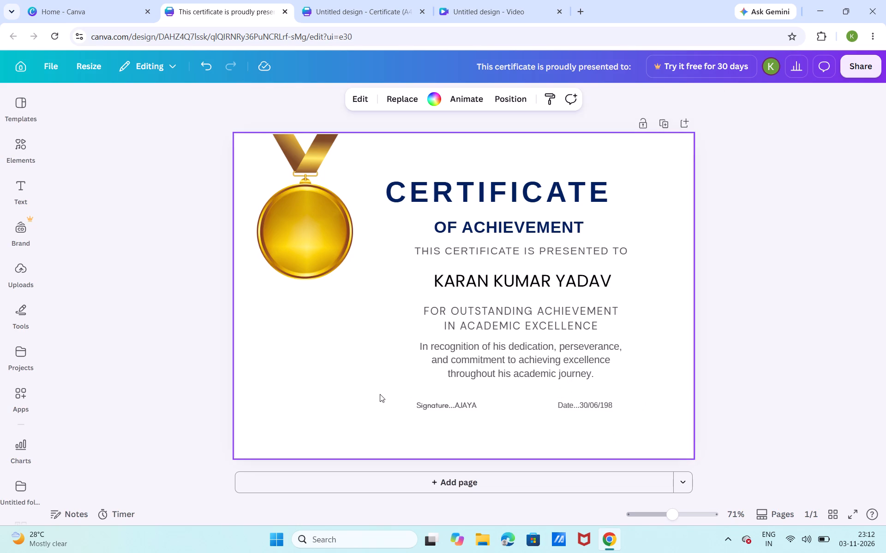
Complete the year on the Date line with a final 9 so the date reads 30/06/1989, and deselect the text.
left_click(617, 400)
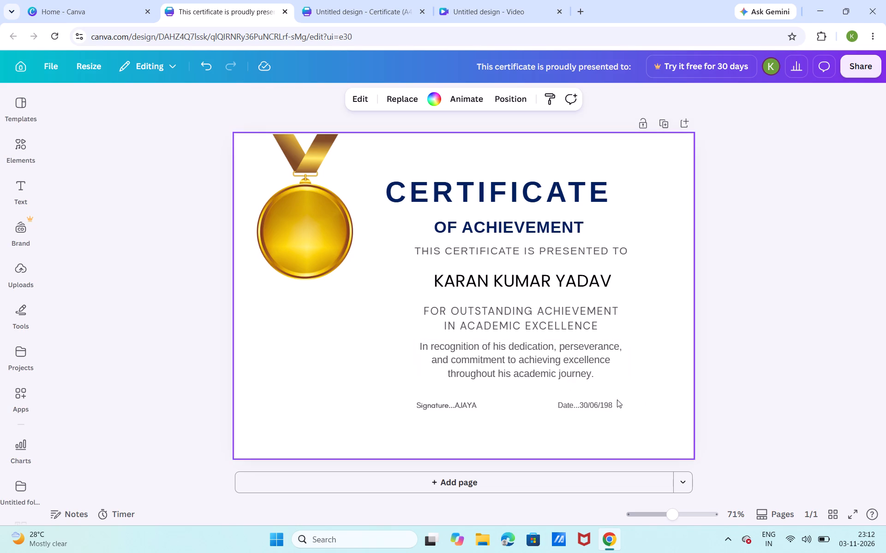
left_click(612, 405)
double_click(616, 405)
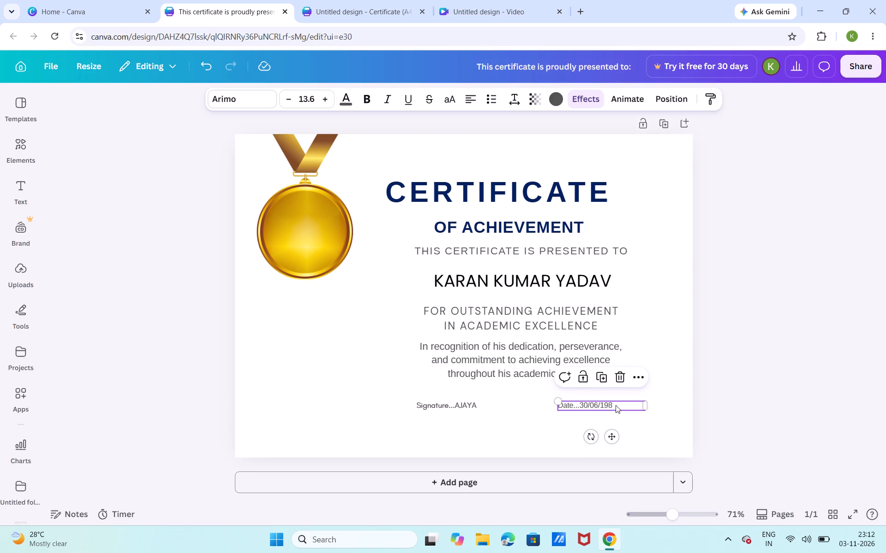
left_click(616, 405)
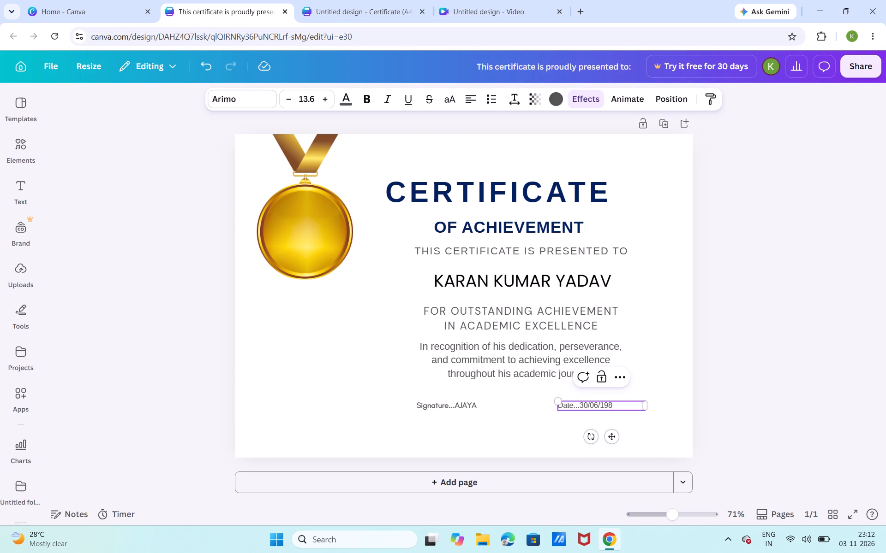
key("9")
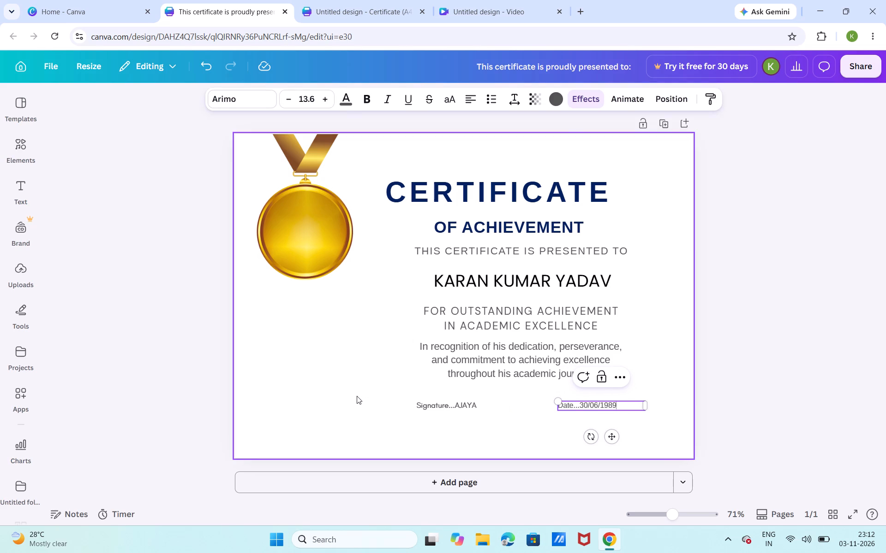
left_click(357, 396)
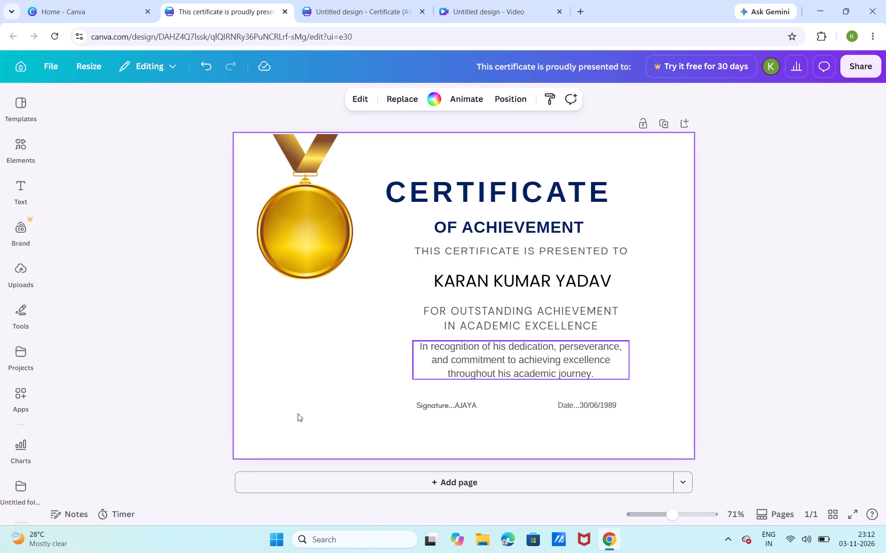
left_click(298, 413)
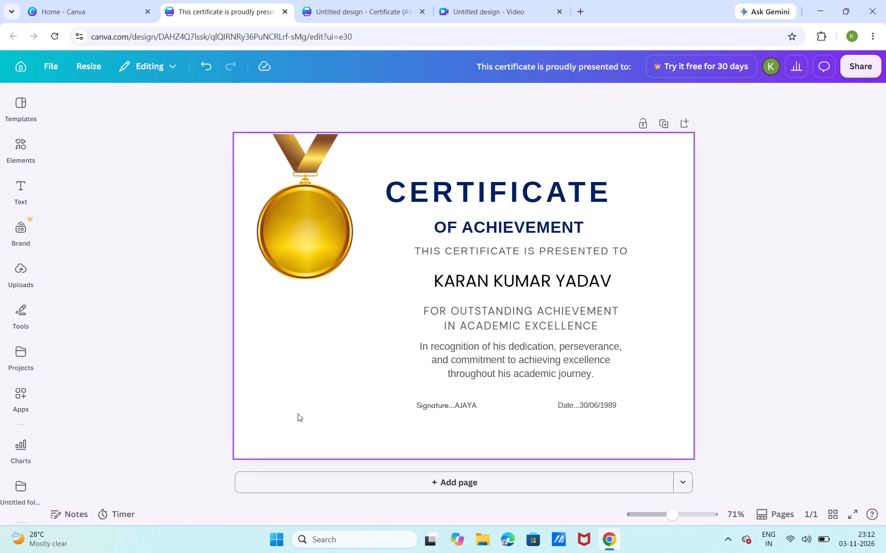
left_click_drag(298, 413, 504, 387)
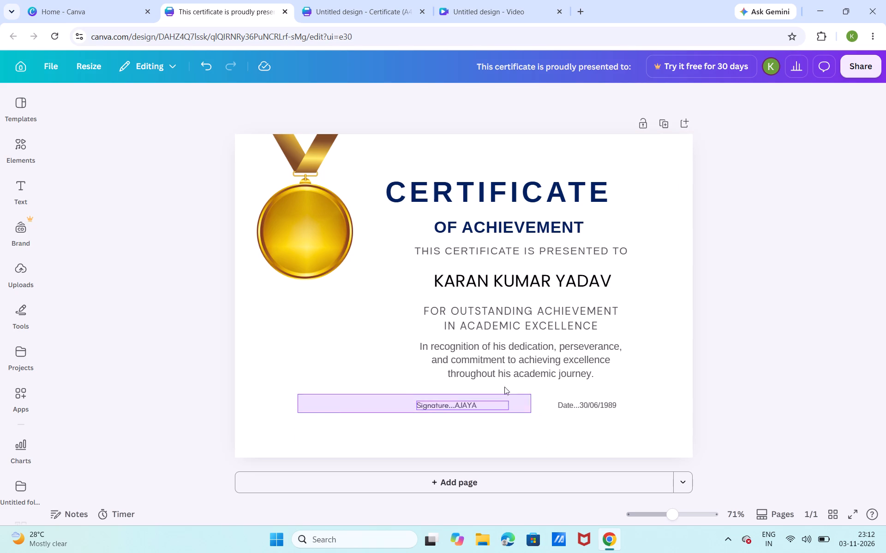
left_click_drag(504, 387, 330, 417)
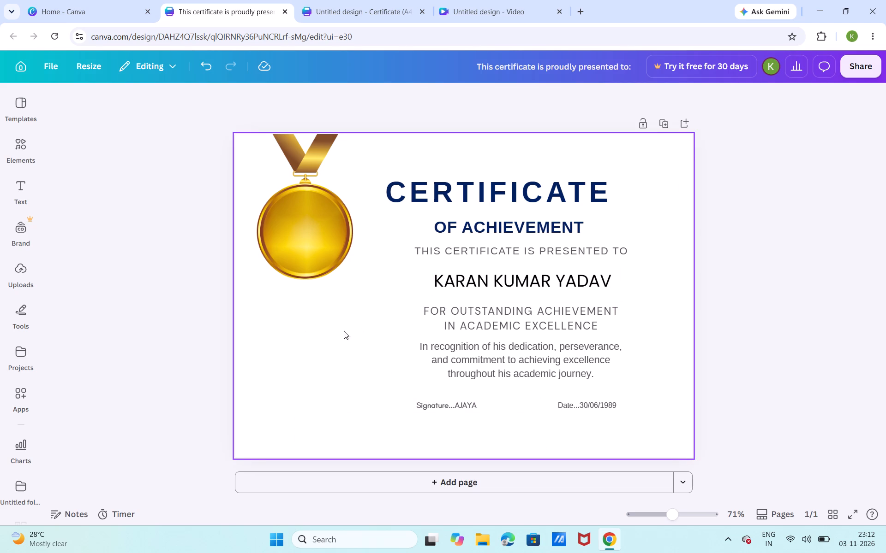
Shrink the gold medal proportionally and place it near the certificate's upper-left corner, just inside the page's top edge.
left_click(324, 238)
left_click_drag(355, 281, 333, 270)
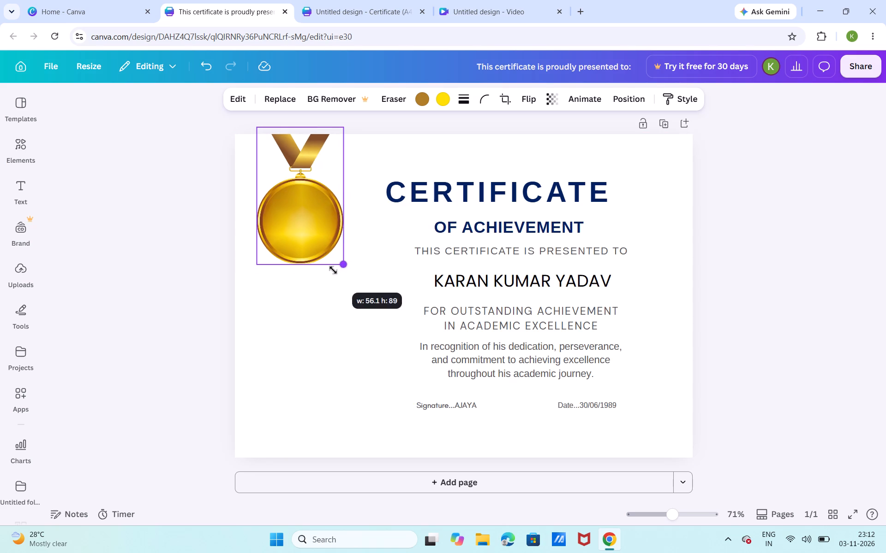
left_click_drag(333, 270, 316, 247)
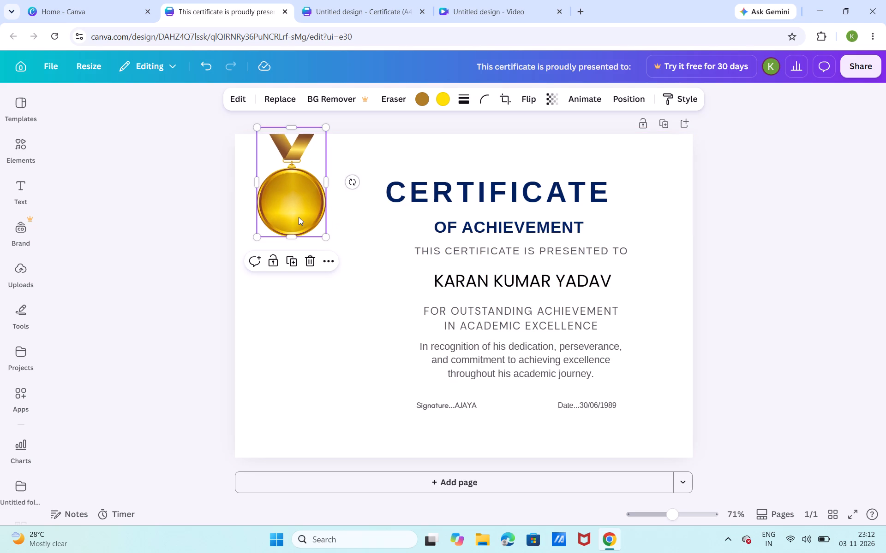
left_click_drag(299, 217, 279, 226)
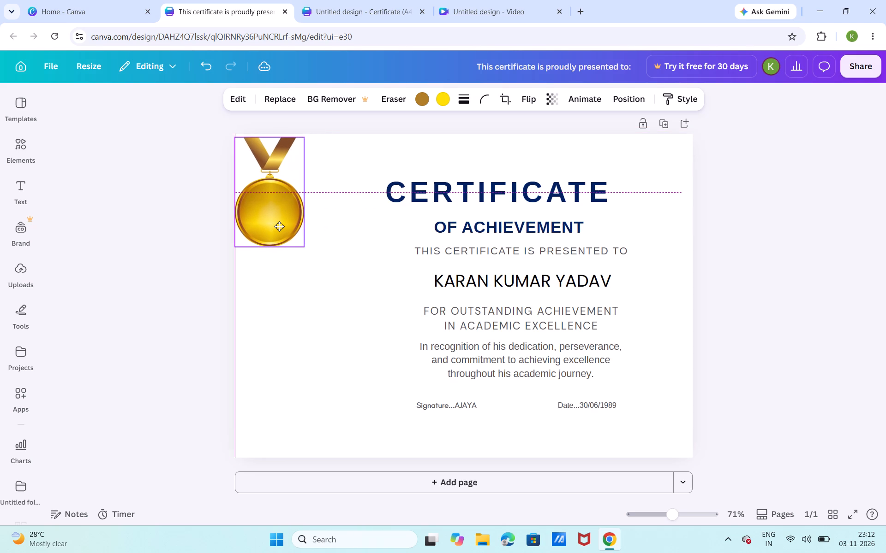
left_click_drag(279, 226, 294, 229)
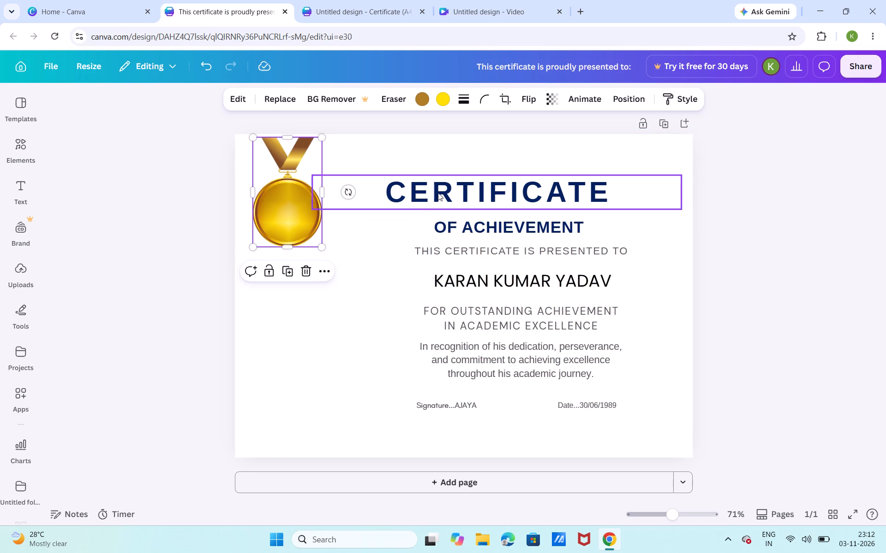
Move the CERTIFICATE heading up and slightly left, and place OF ACHIEVEMENT centred beneath it.
left_click(438, 193)
left_click_drag(430, 194, 408, 185)
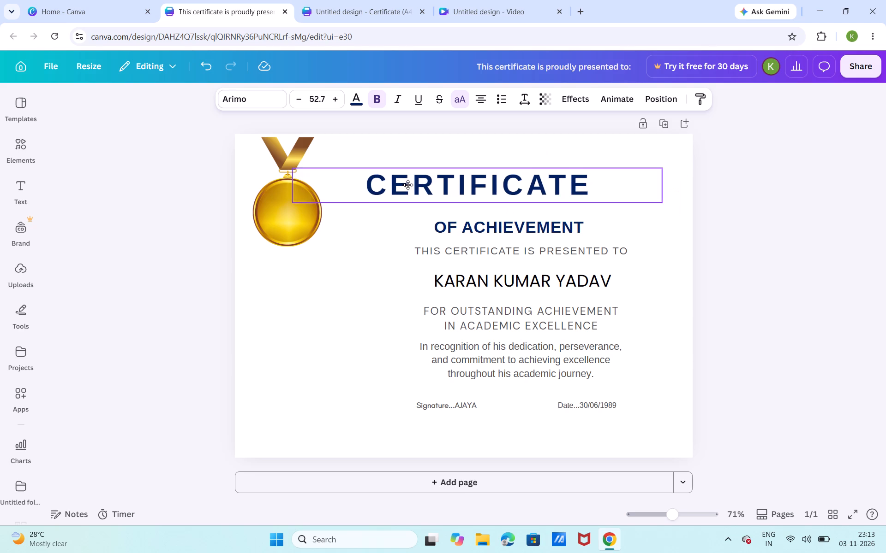
left_click_drag(408, 185, 415, 182)
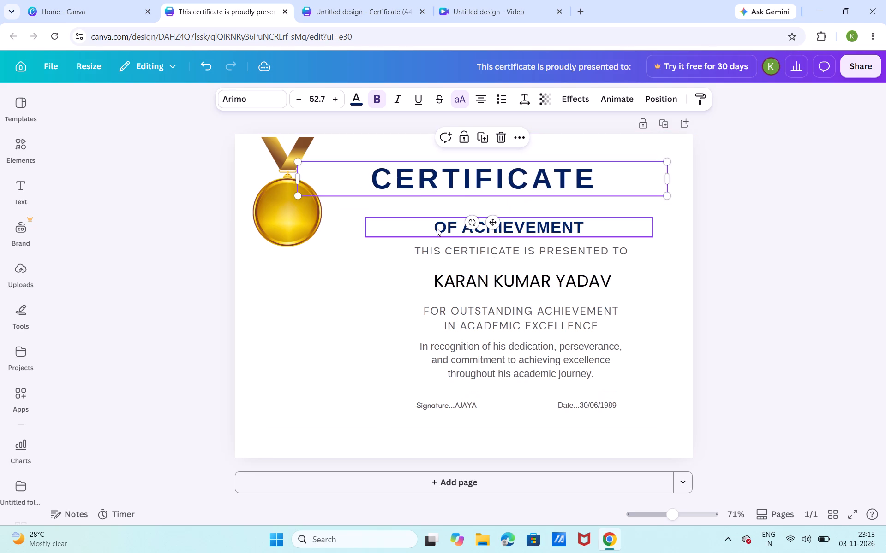
left_click_drag(437, 228, 407, 216)
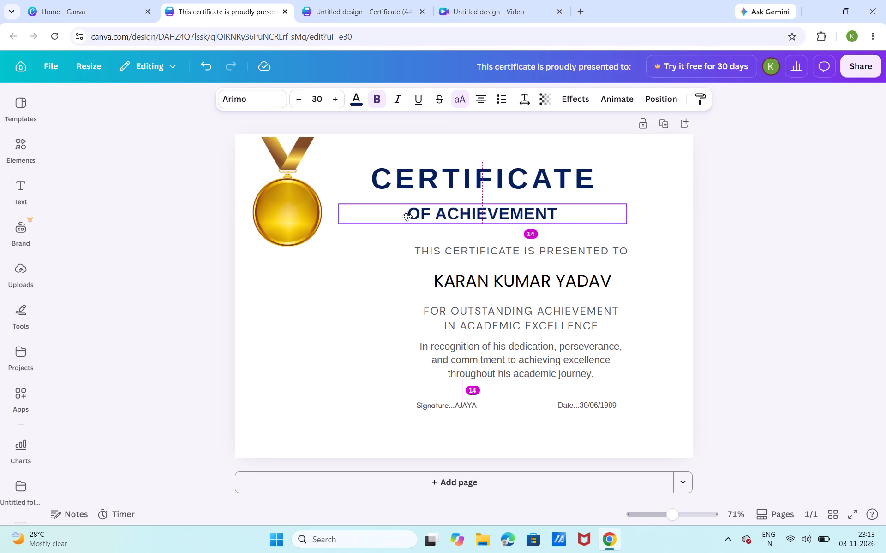
left_click_drag(407, 216, 407, 222)
Move the THIS CERTIFICATE IS PRESENTED TO line and the recipient's name left so they sit beneath the headings.
left_click_drag(449, 253, 422, 253)
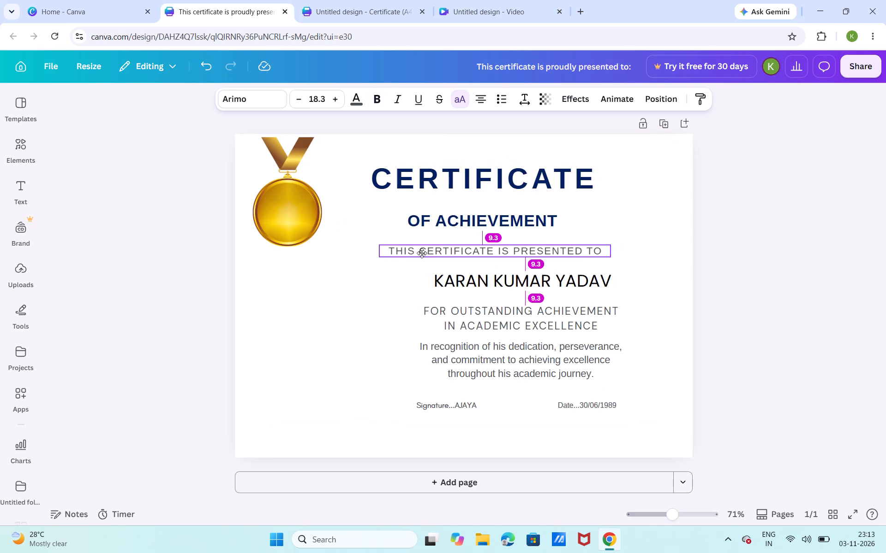
left_click_drag(422, 253, 408, 253)
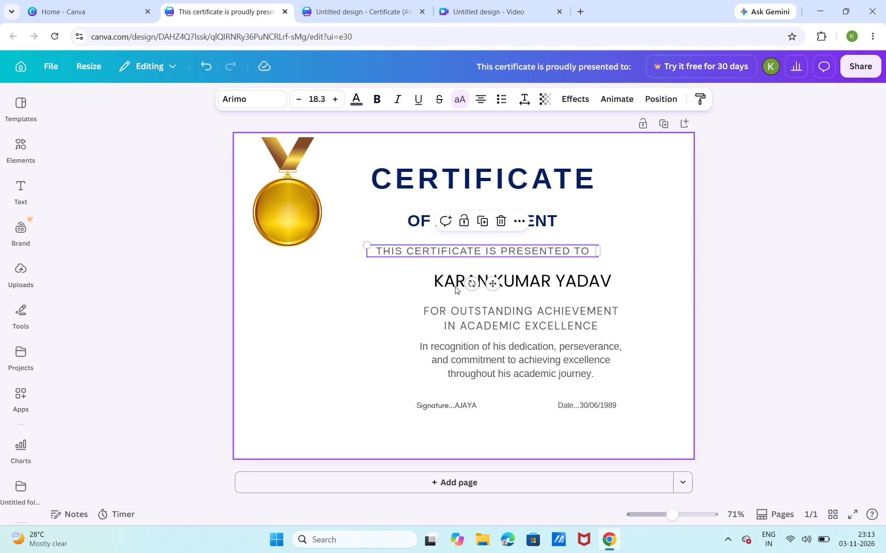
left_click_drag(455, 286, 407, 282)
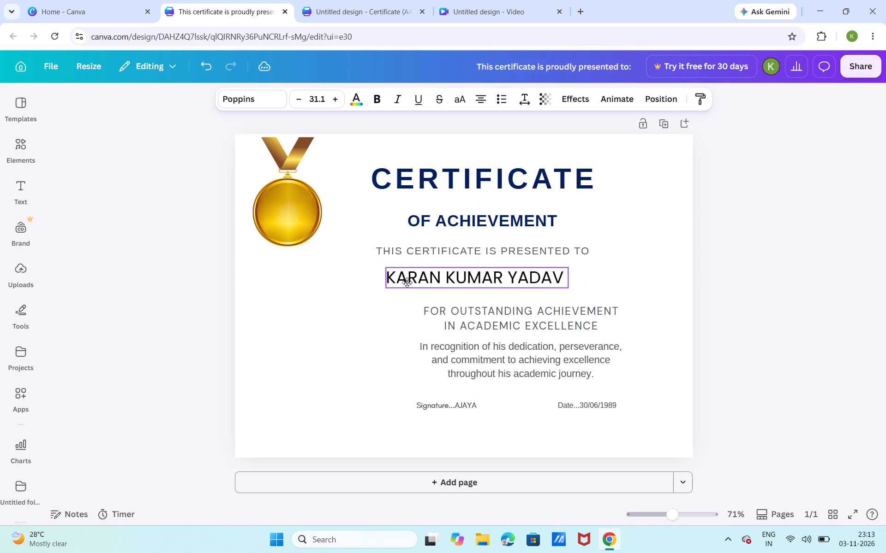
left_click_drag(407, 282, 414, 287)
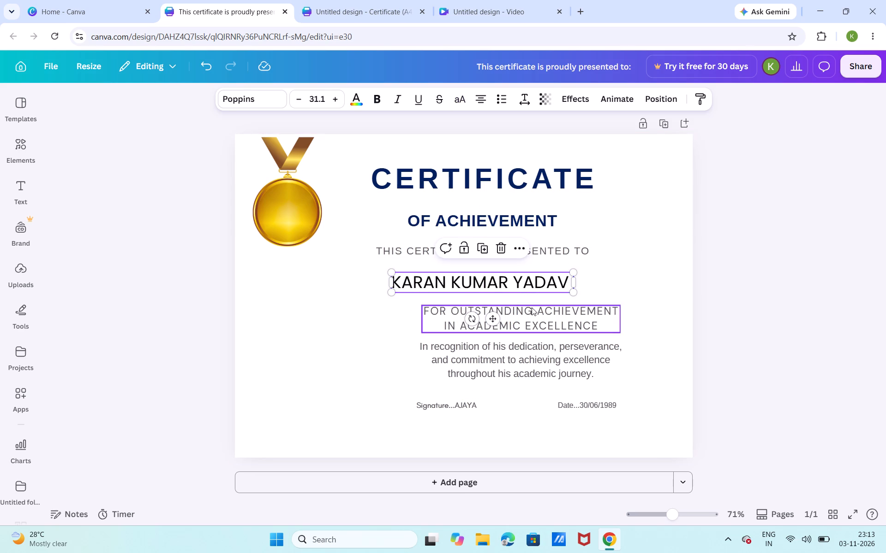
Shift the FOR OUTSTANDING ACHIEVEMENT text and the recognition paragraph left and slightly down beneath the recipient's name.
left_click_drag(531, 307, 486, 310)
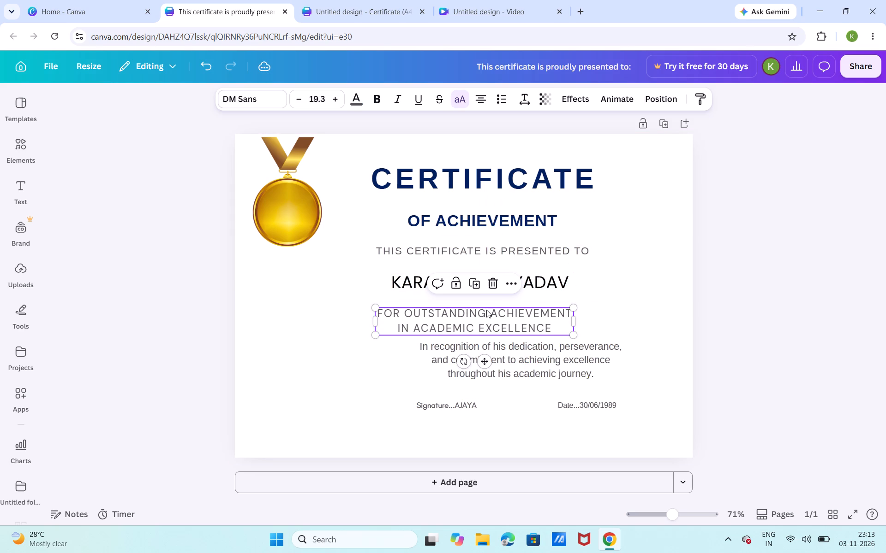
left_click_drag(540, 361, 496, 364)
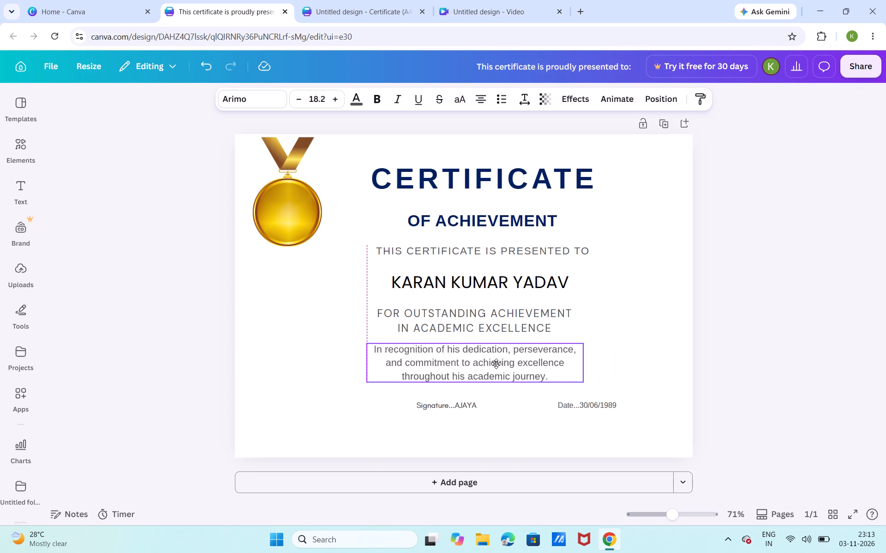
left_click_drag(496, 364, 510, 365)
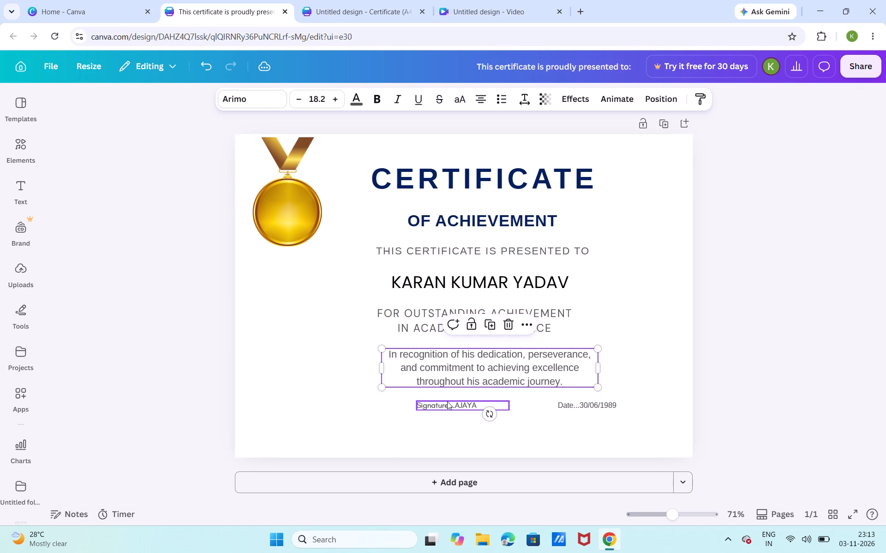
Move the Signature line left and down, placing it below and to the left of the recognition paragraph.
left_click_drag(443, 403, 345, 415)
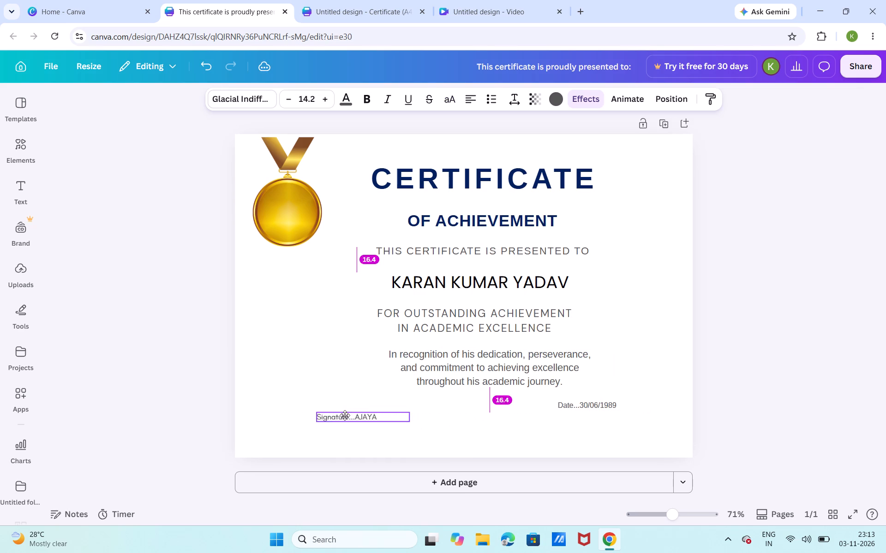
left_click_drag(345, 415, 357, 418)
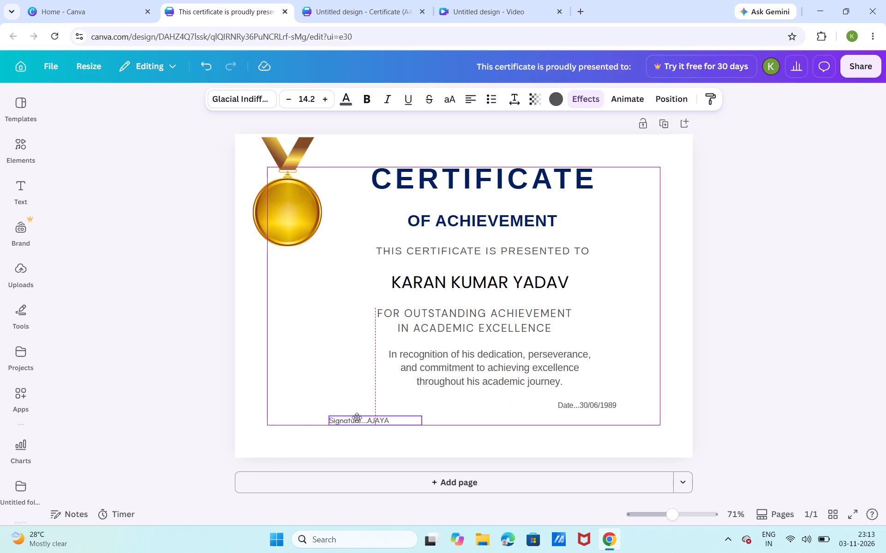
left_click_drag(357, 418, 356, 421)
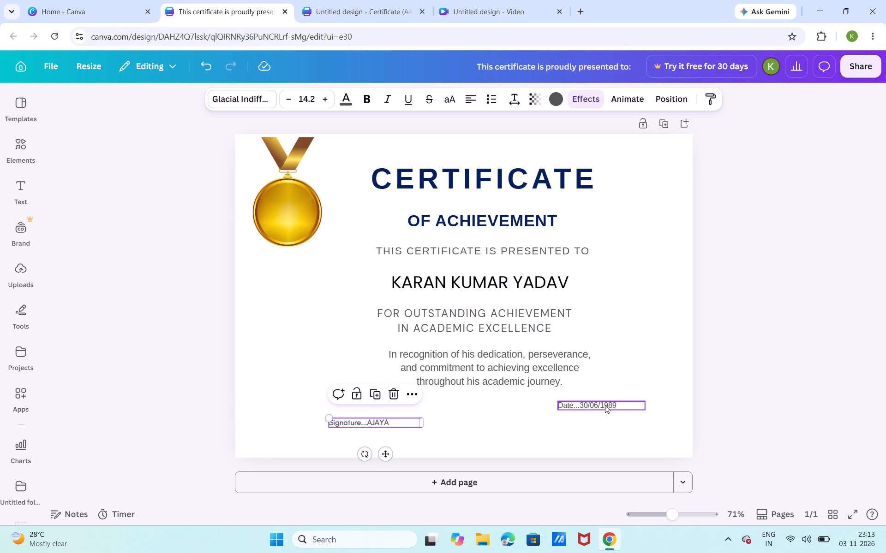
Line up the Signature and Date lines below the recognition paragraph, moving Date down and left and Signature slightly right.
left_click_drag(600, 404, 564, 420)
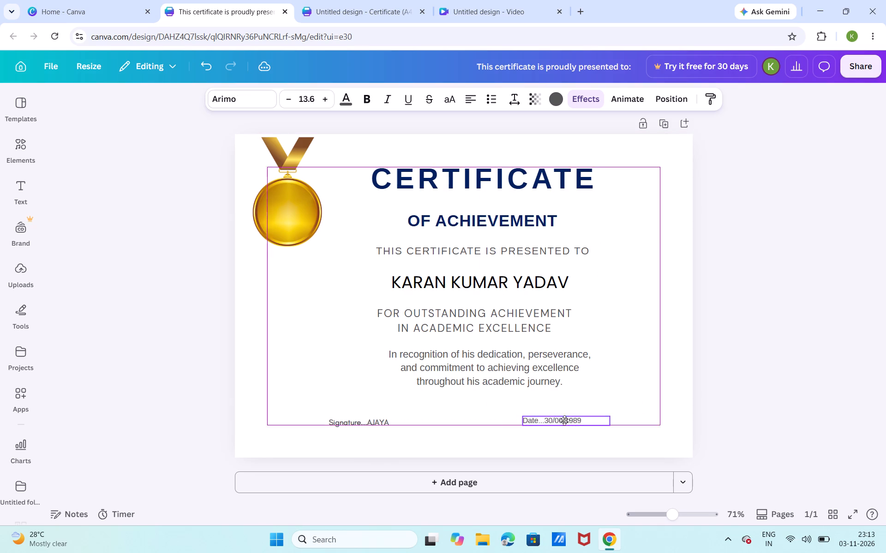
left_click_drag(564, 420, 564, 422)
left_click(422, 423)
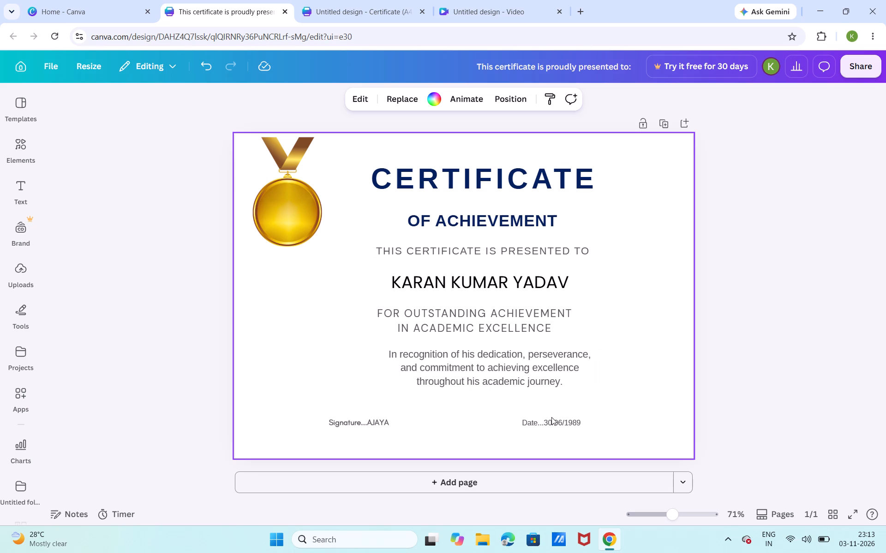
left_click_drag(379, 427, 394, 428)
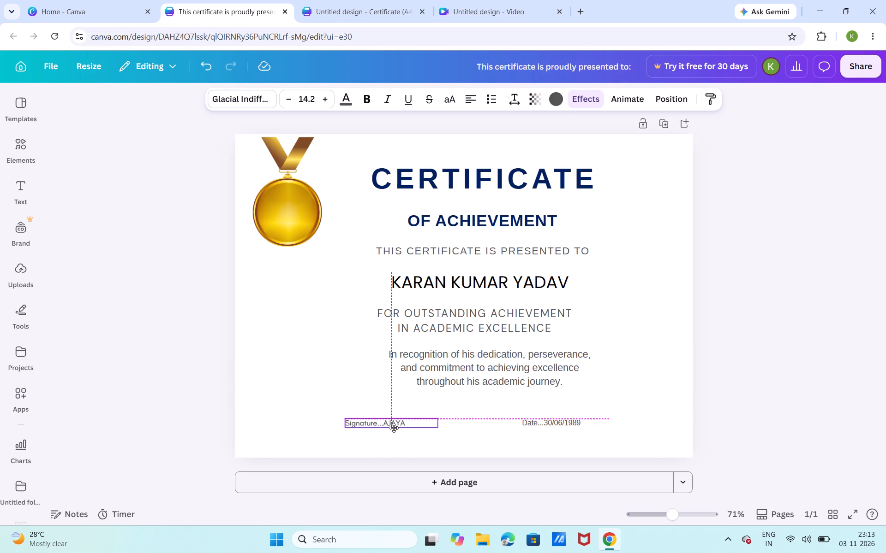
left_click_drag(394, 428, 394, 429)
left_click_drag(561, 420, 575, 425)
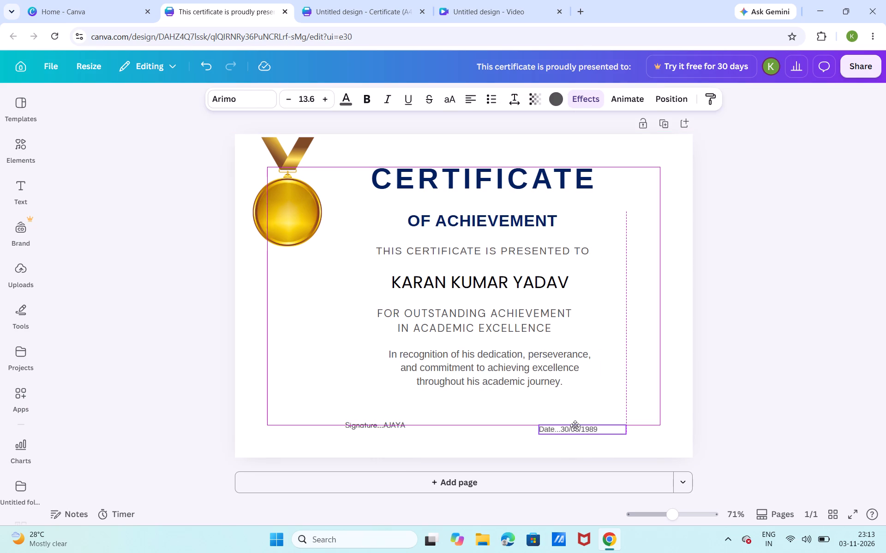
left_click_drag(575, 425, 574, 424)
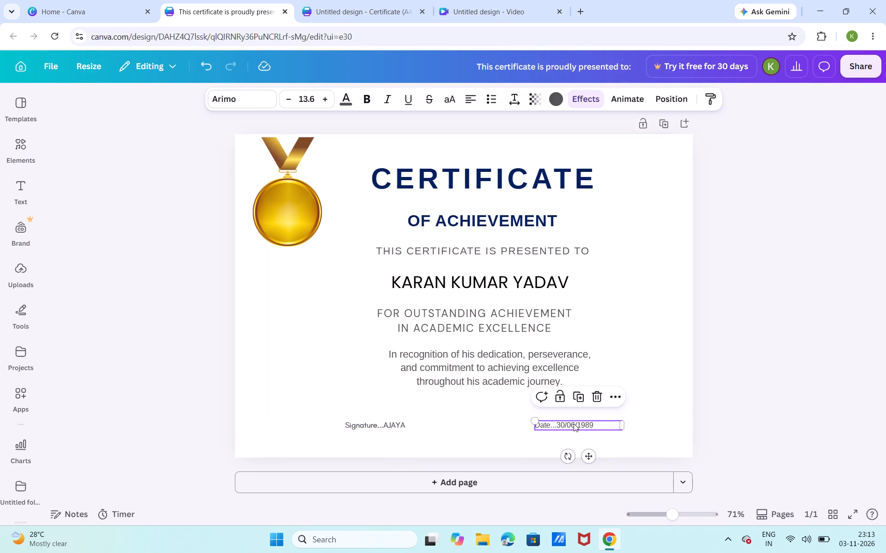
left_click(751, 381)
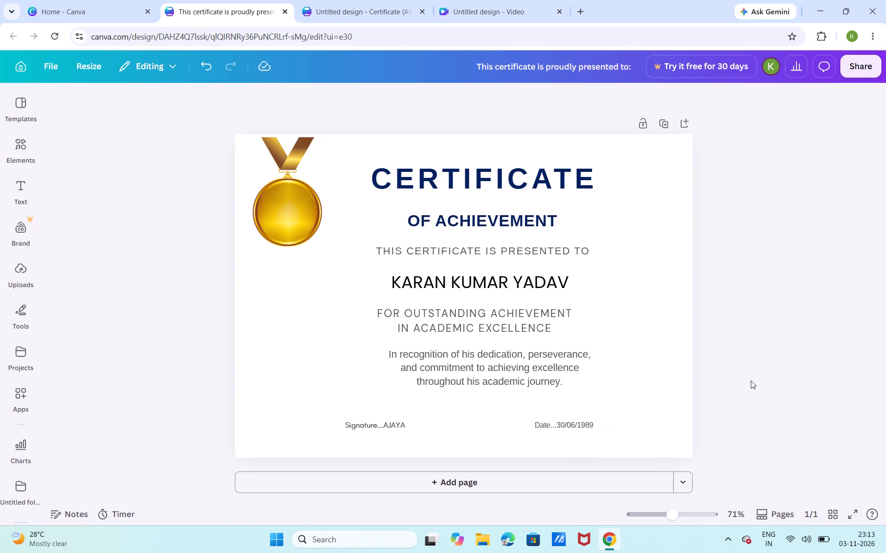
Close the browser window containing the Canva designs.
left_click(879, 12)
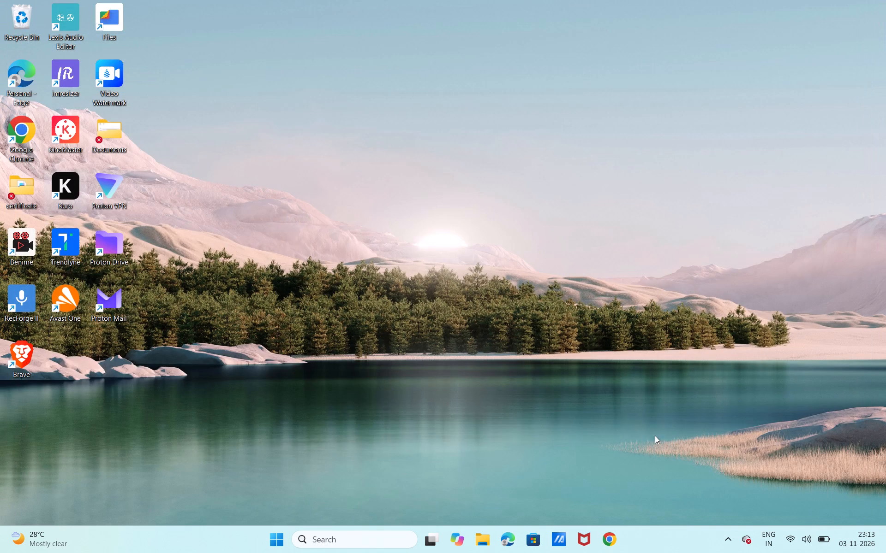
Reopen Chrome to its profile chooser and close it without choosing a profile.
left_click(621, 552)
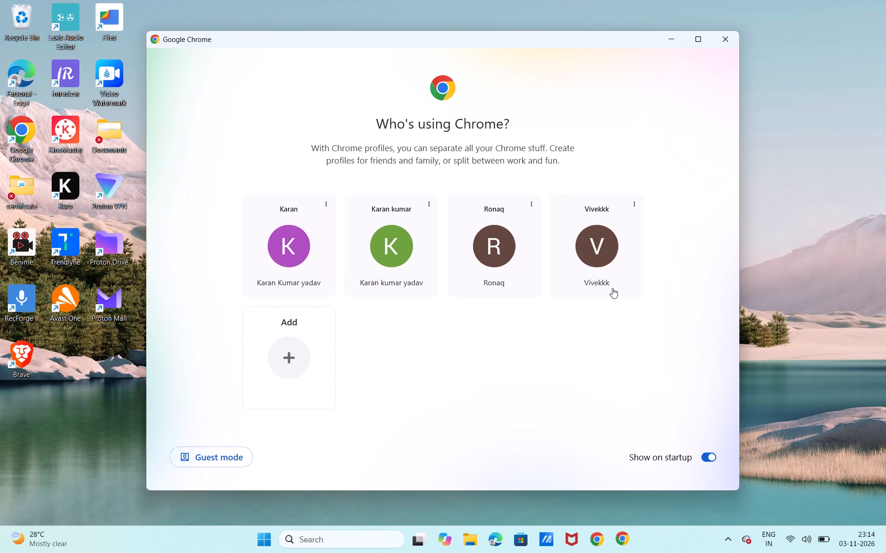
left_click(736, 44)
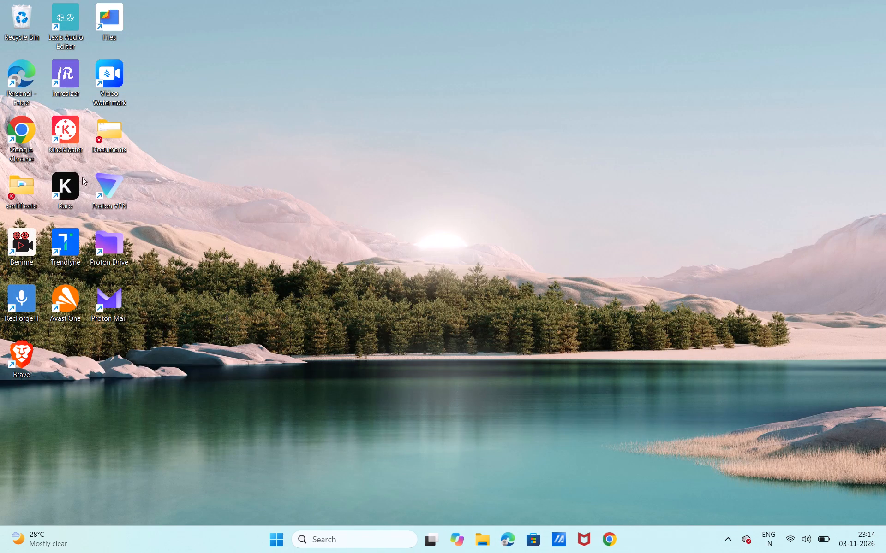